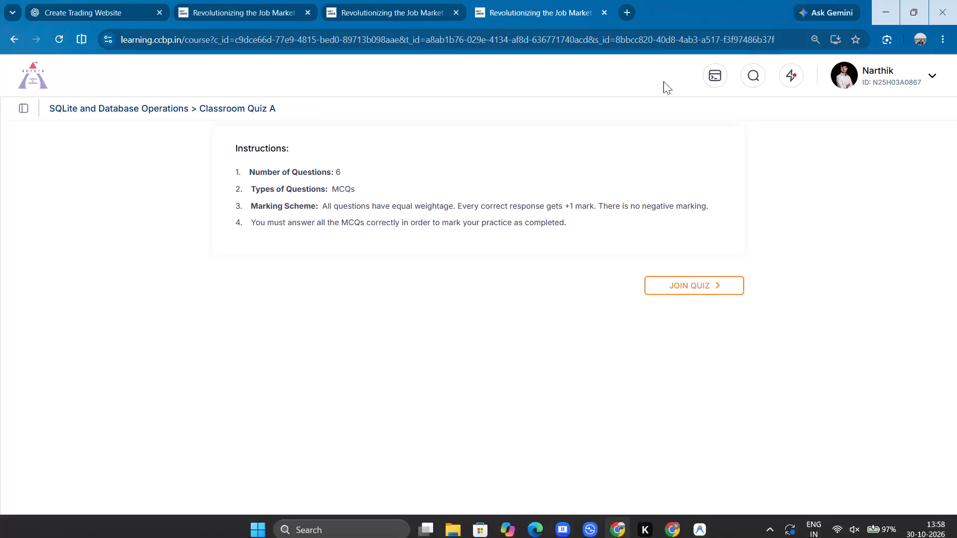
Open Canva in a new browser tab and create a blank presentation.
{"action": "left_click", "coordinate": [624, 6]}
{"action": "left_click", "coordinate": [477, 227]}
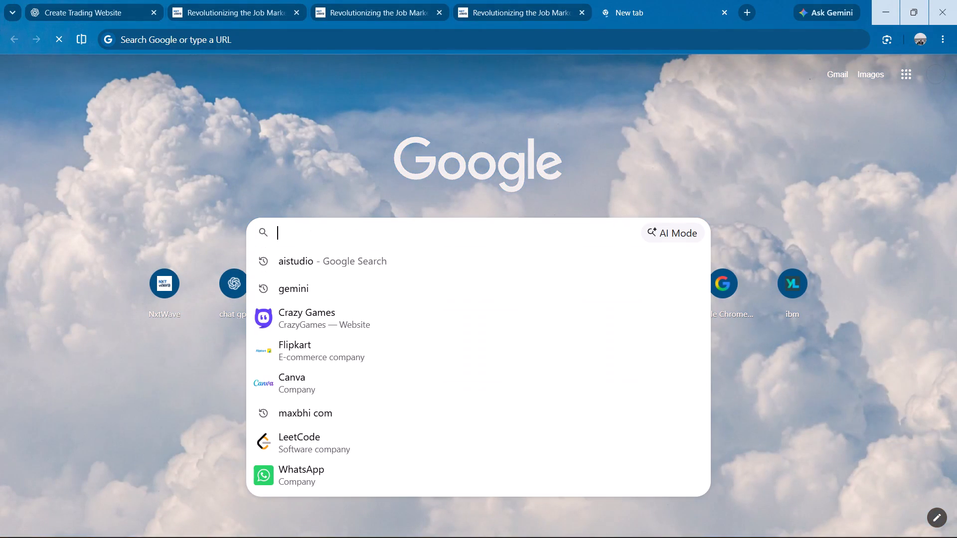
{"action": "left_click", "coordinate": [334, 384]}
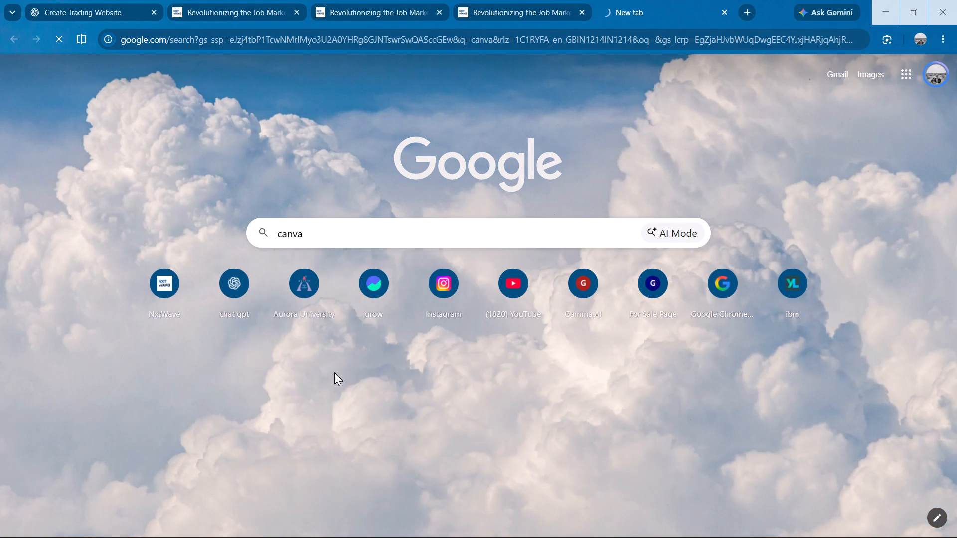
{"action": "left_click", "coordinate": [237, 210]}
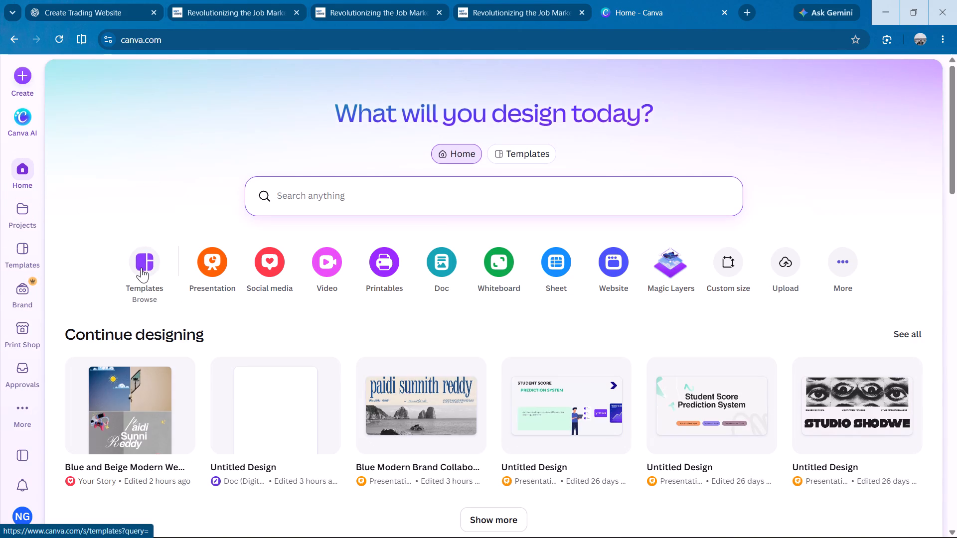
{"action": "left_click", "coordinate": [231, 270]}
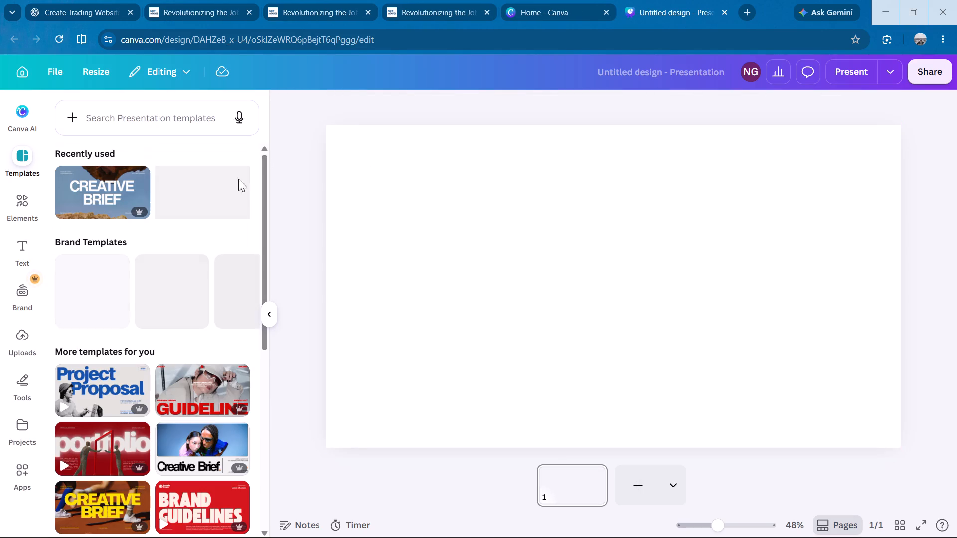
Browse the presentation templates and open the Black and White Minimalist Pitch Deck Presentation template.
{"action": "scroll", "coordinate": [172, 201], "scroll_direction": "down", "scroll_amount": 3}
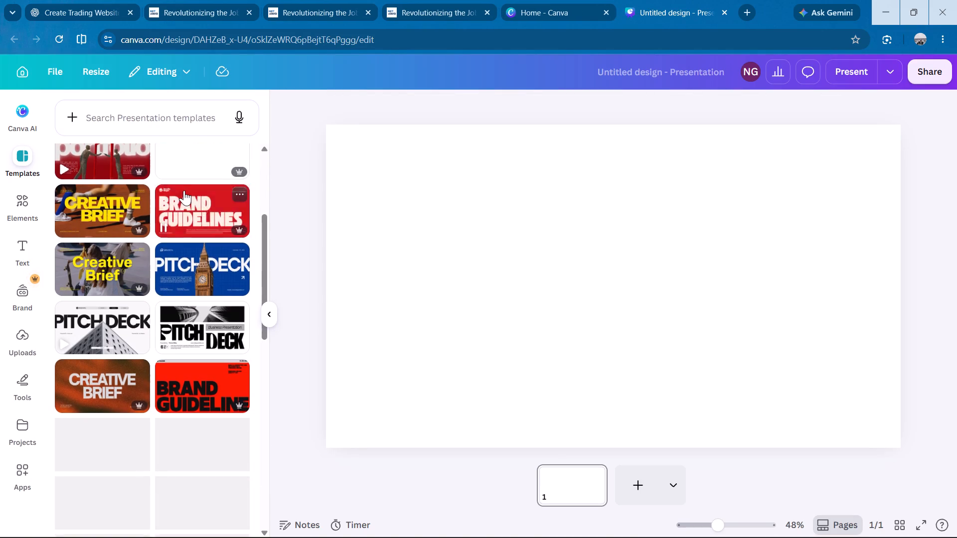
{"action": "scroll", "coordinate": [184, 190], "scroll_direction": "down", "scroll_amount": 2}
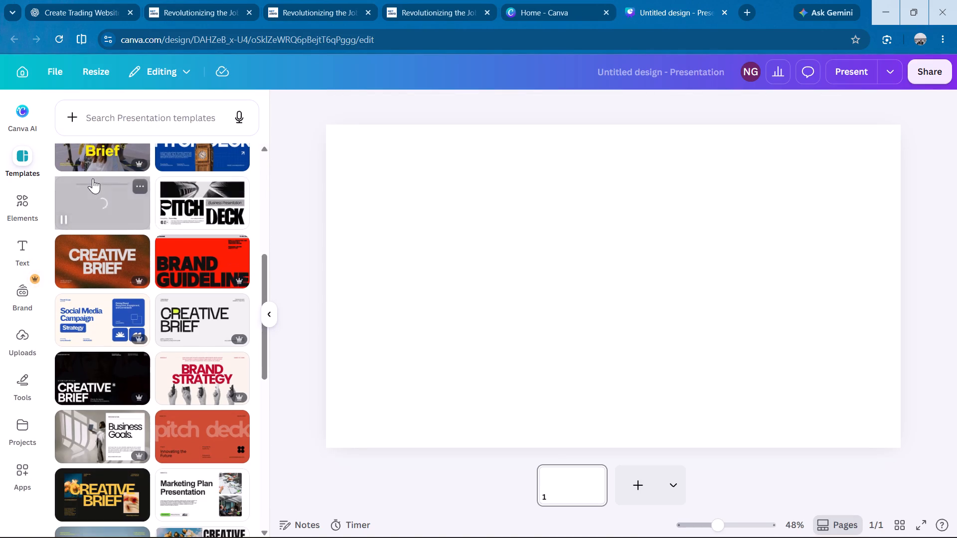
{"action": "left_click", "coordinate": [93, 178]}
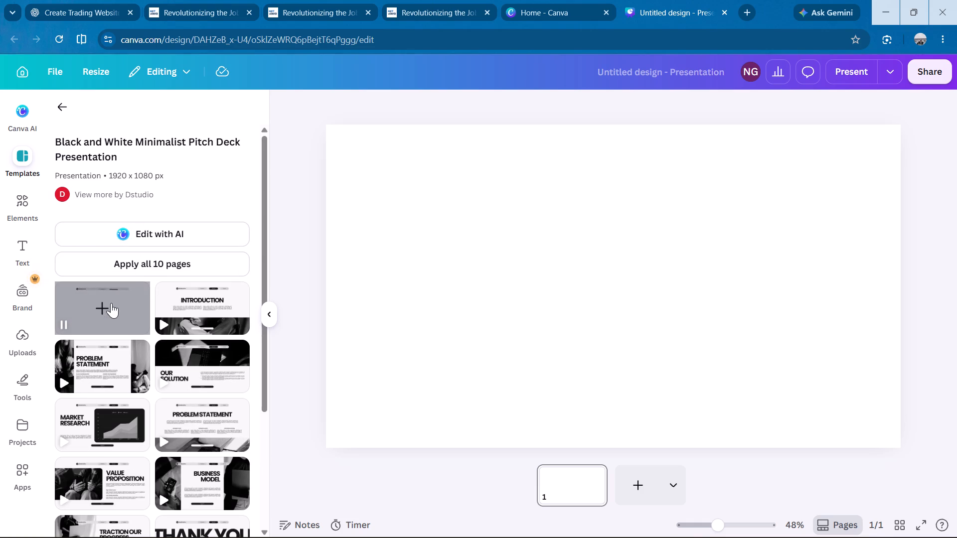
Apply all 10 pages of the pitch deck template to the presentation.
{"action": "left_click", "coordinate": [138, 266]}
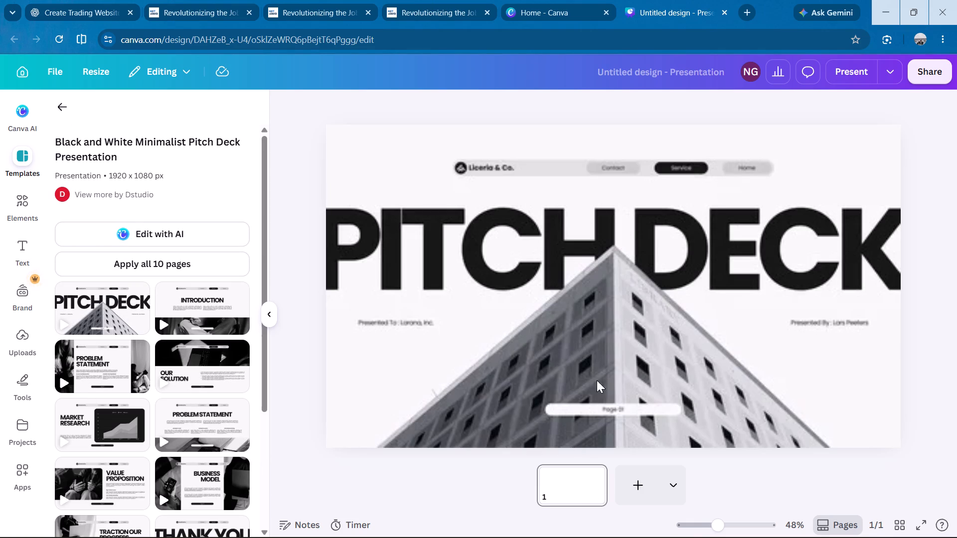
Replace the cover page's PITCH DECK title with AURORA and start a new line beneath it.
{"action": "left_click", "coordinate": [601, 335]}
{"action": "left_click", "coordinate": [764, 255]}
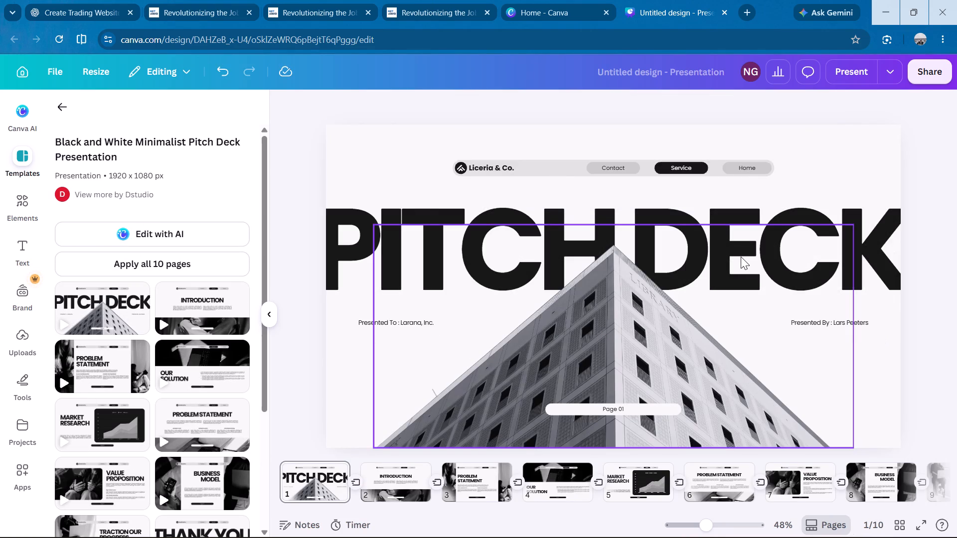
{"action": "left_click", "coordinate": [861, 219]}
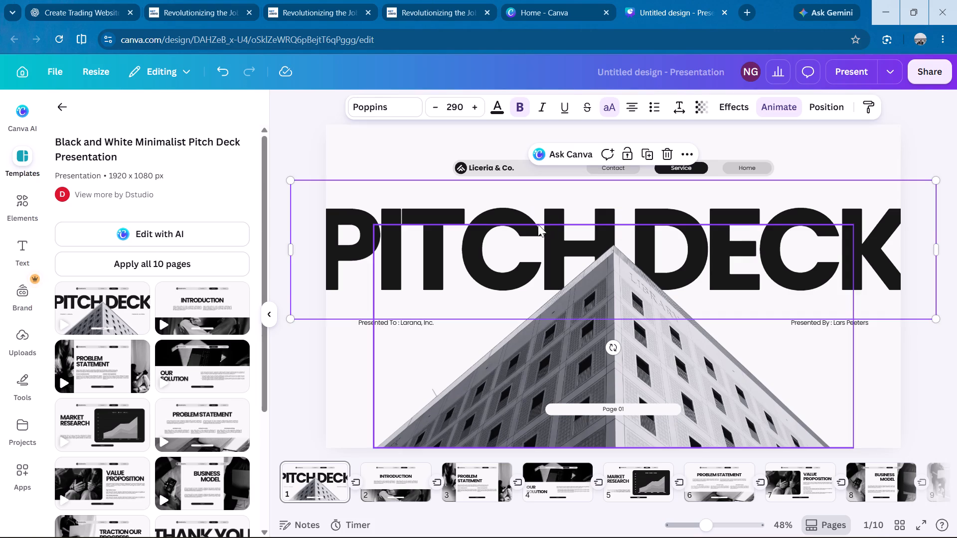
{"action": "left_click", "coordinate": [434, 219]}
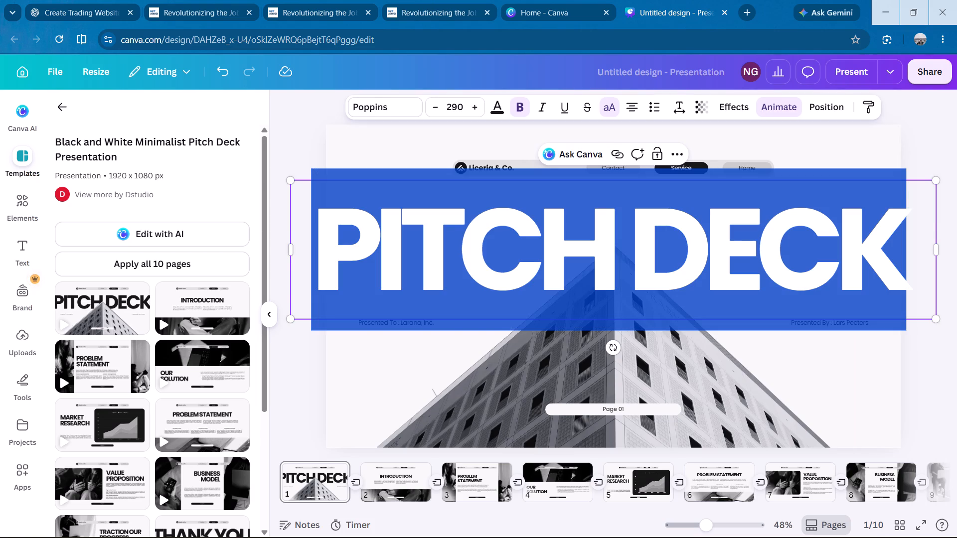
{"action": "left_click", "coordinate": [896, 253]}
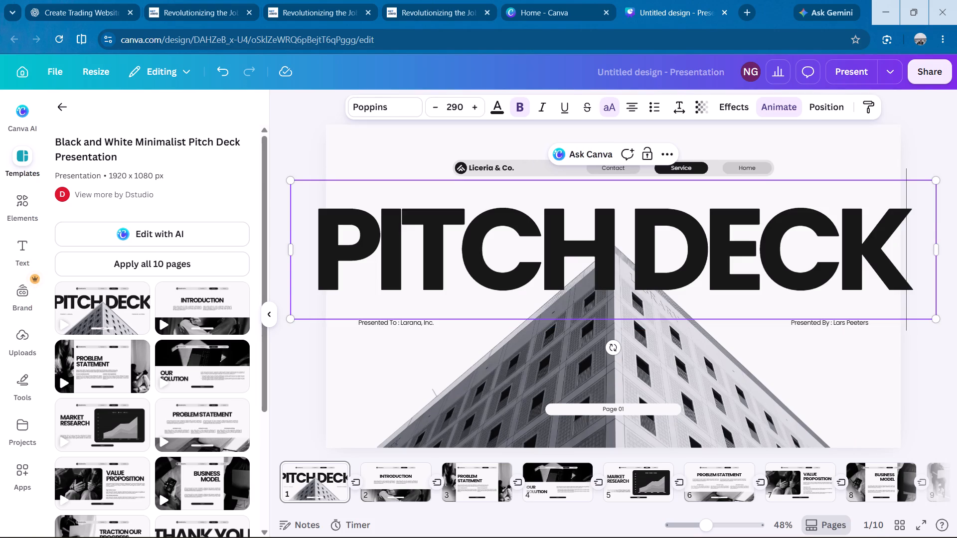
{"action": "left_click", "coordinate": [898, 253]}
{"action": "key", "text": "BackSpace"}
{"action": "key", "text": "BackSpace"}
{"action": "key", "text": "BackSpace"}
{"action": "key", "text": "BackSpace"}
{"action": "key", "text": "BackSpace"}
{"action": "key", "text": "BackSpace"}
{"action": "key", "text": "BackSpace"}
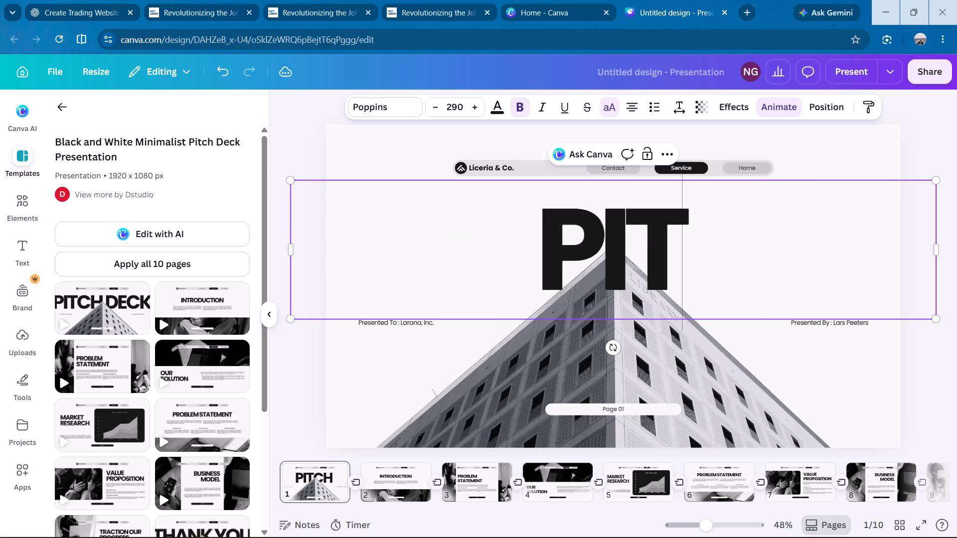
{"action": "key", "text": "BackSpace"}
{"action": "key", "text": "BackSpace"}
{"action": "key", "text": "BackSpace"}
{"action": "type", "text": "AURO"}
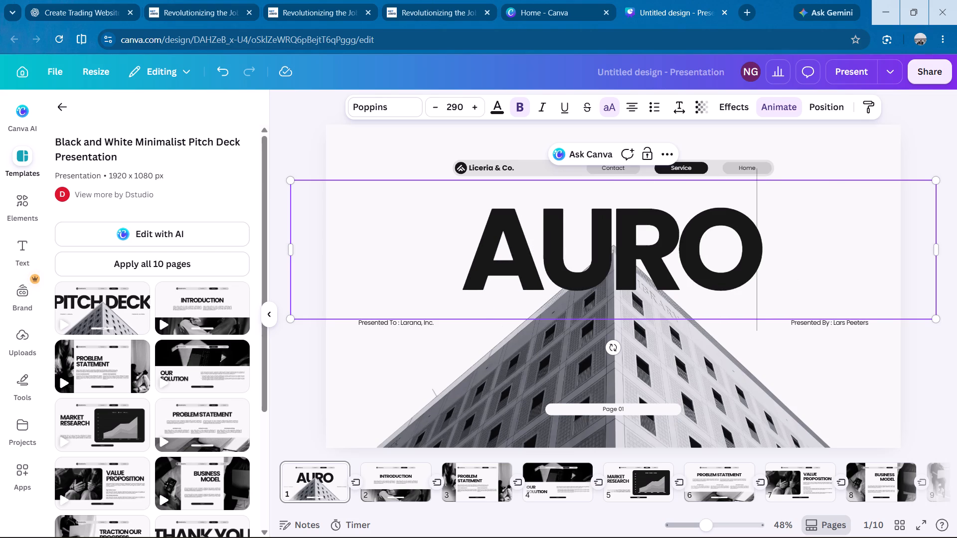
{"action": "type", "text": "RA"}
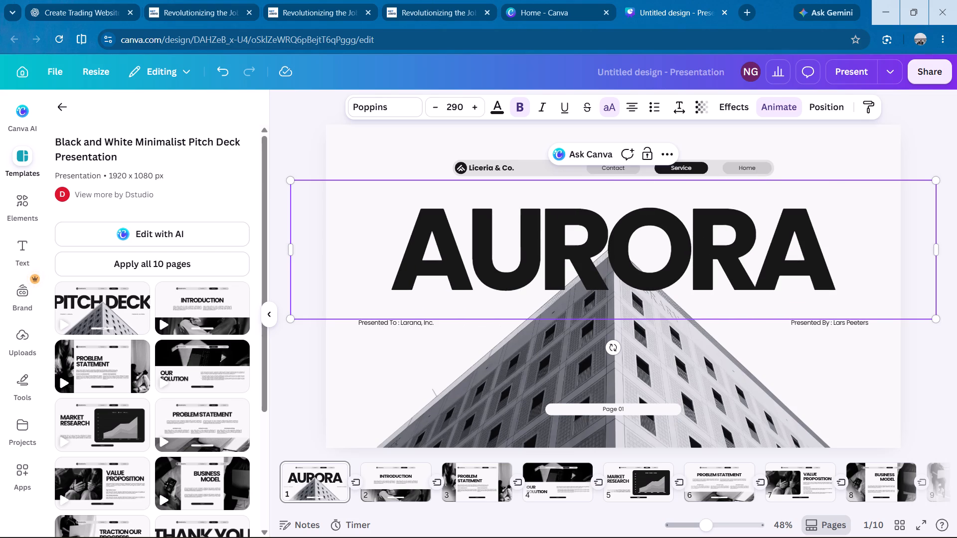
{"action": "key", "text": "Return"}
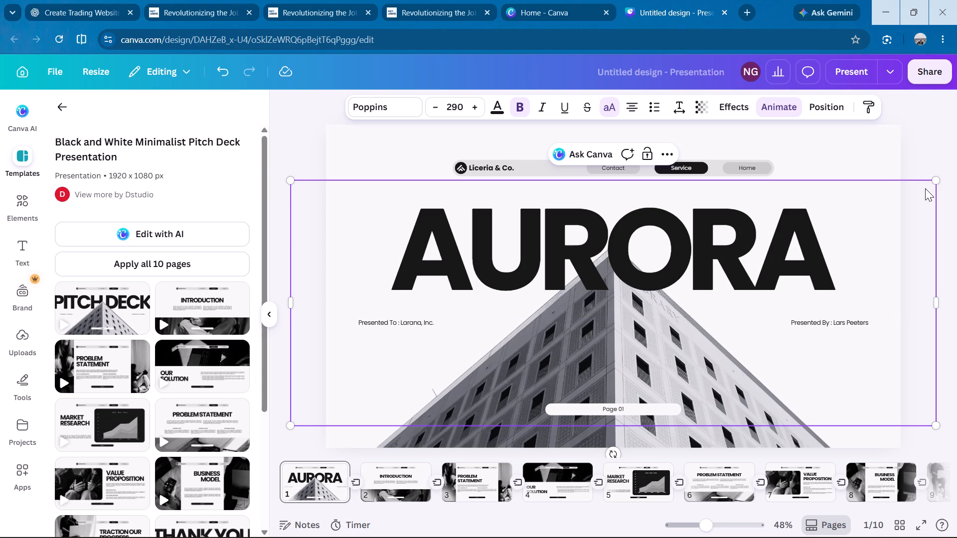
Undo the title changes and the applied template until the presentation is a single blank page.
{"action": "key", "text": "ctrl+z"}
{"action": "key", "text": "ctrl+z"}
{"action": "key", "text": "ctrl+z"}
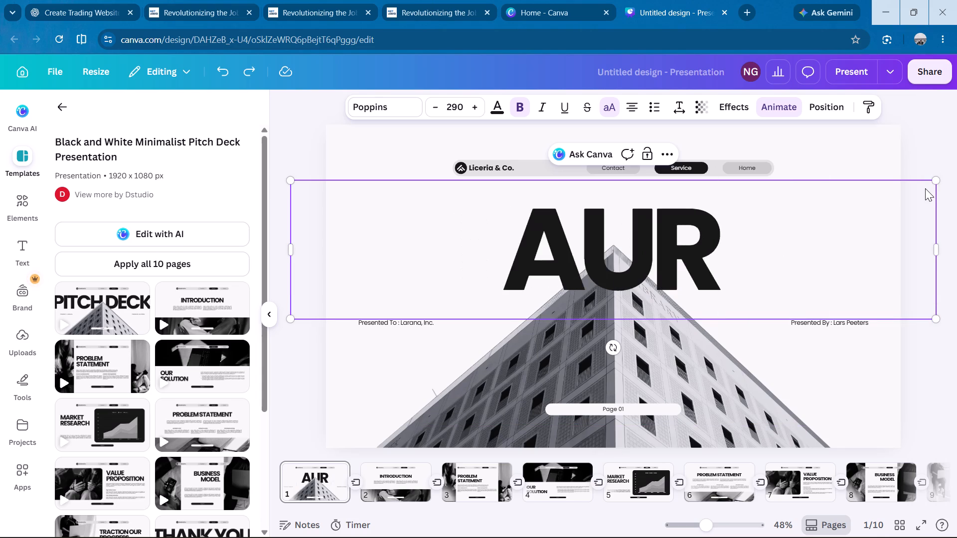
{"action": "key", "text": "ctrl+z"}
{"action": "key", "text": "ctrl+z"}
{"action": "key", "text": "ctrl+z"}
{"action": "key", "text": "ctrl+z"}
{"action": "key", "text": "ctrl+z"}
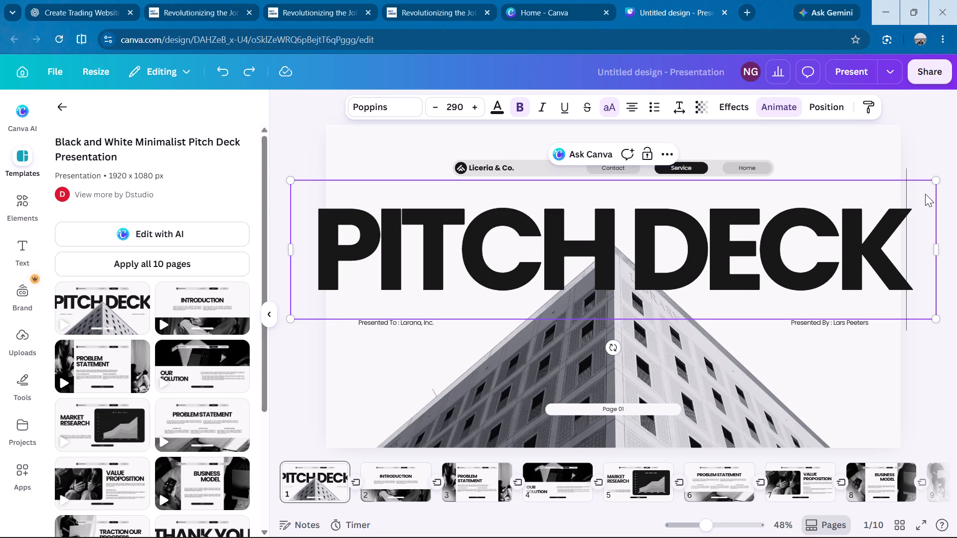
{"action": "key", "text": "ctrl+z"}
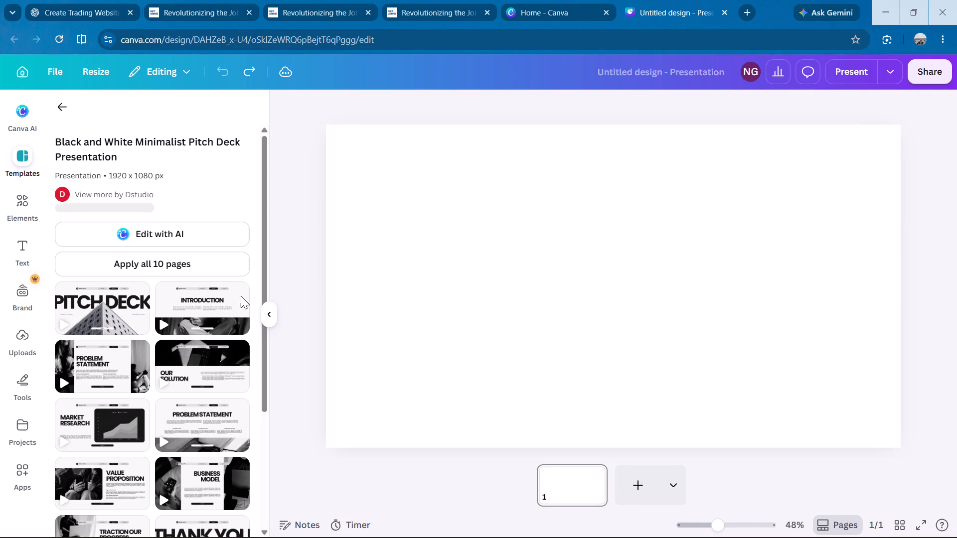
Apply only the template's PITCH DECK cover page to the blank page.
{"action": "left_click", "coordinate": [98, 302]}
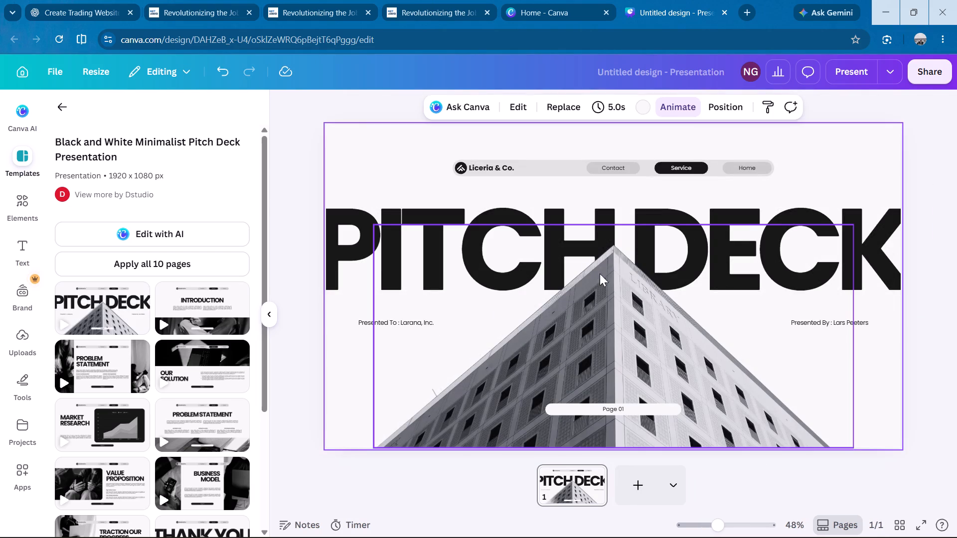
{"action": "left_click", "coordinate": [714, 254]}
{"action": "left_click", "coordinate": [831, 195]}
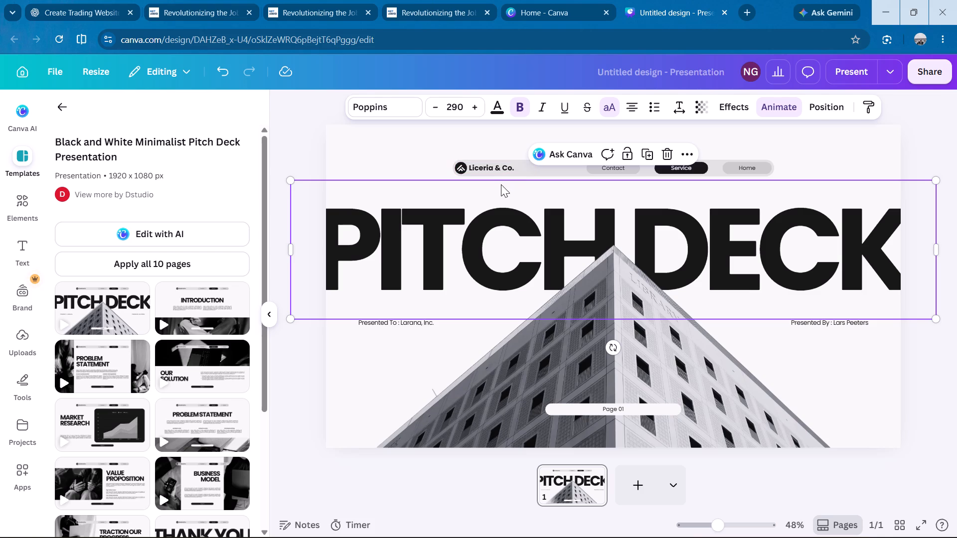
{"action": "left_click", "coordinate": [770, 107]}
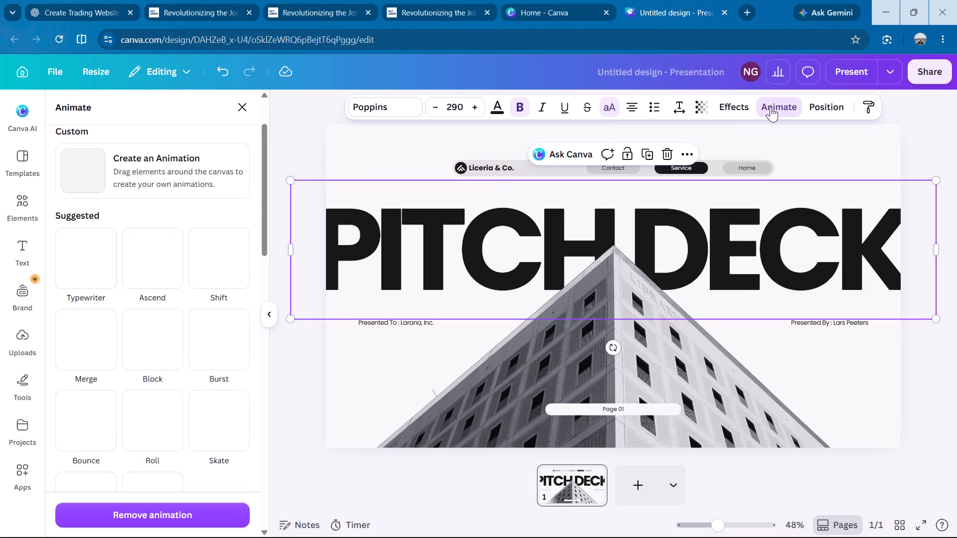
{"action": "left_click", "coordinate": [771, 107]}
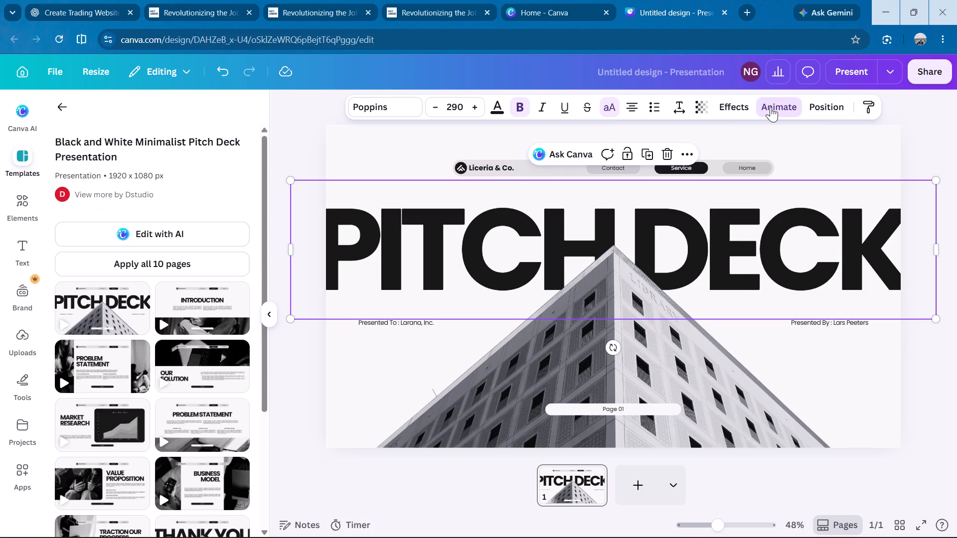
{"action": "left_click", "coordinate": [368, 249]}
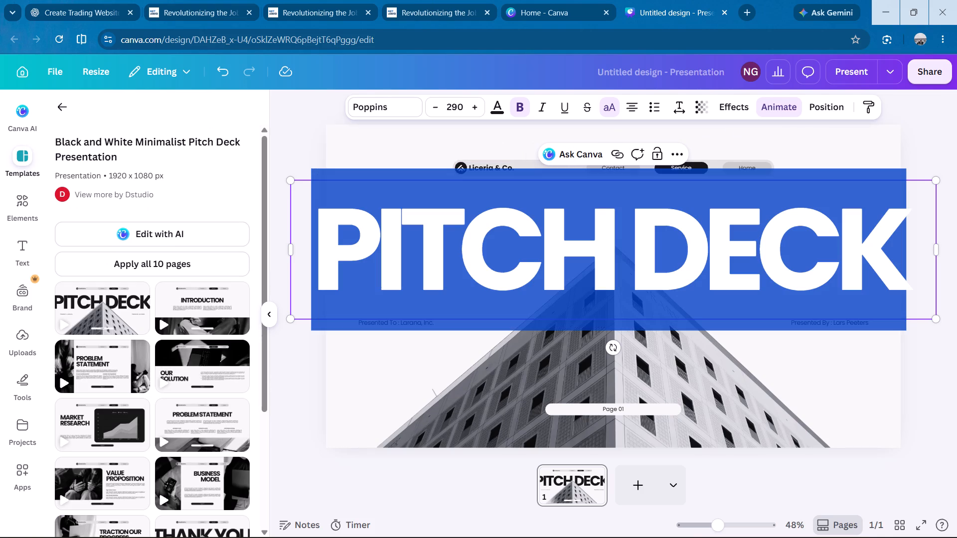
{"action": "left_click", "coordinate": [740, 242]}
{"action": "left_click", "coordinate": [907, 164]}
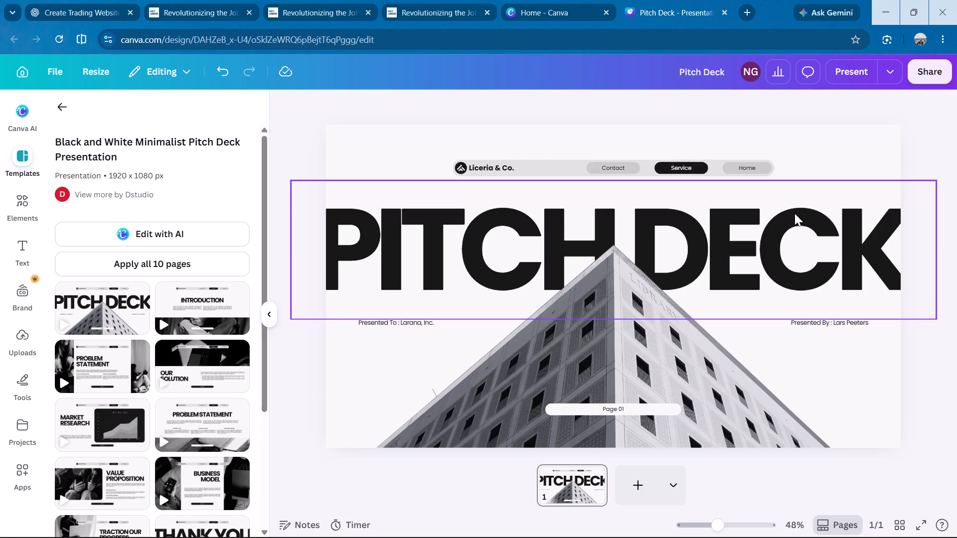
Try the Glow and Drop text effects on the PITCH DECK title and settle on Echo.
{"action": "left_click", "coordinate": [791, 214]}
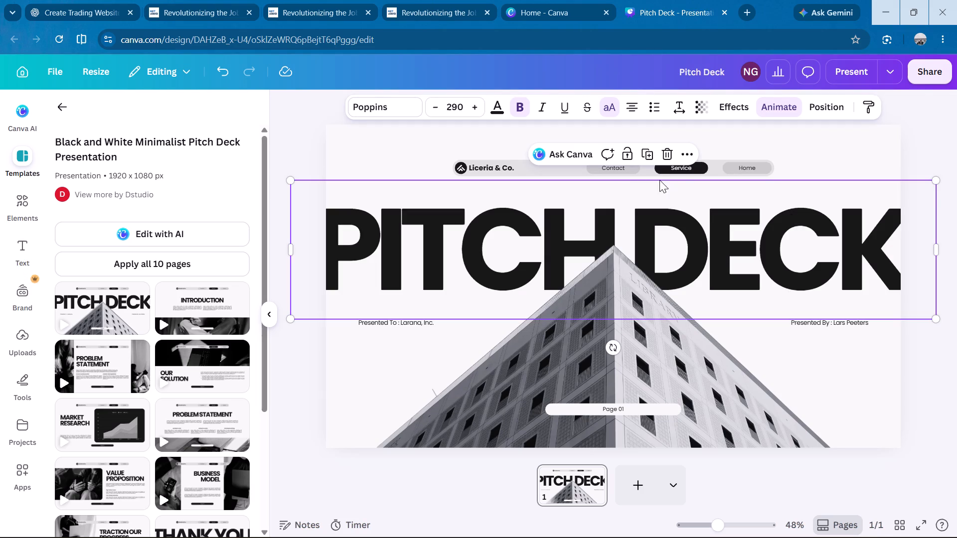
{"action": "left_click", "coordinate": [733, 113]}
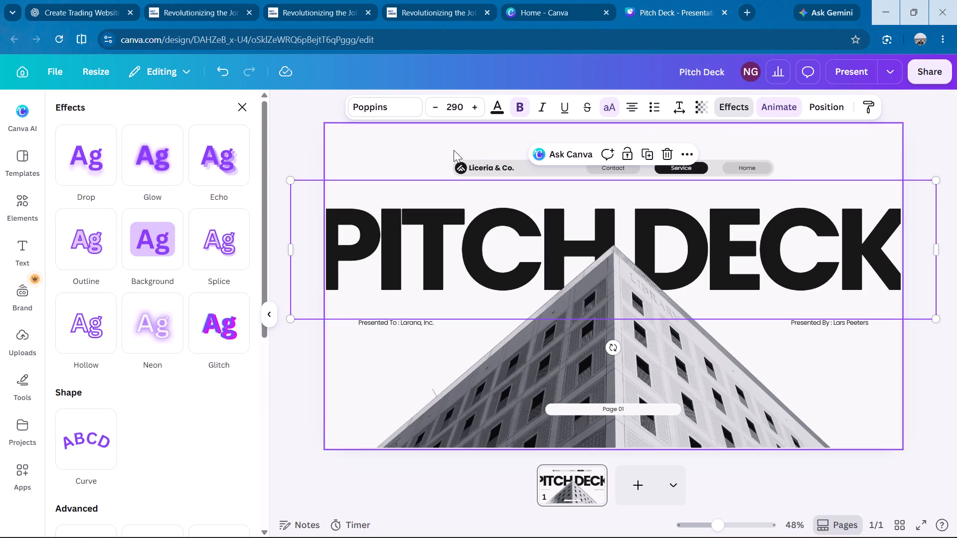
{"action": "left_click", "coordinate": [135, 164]}
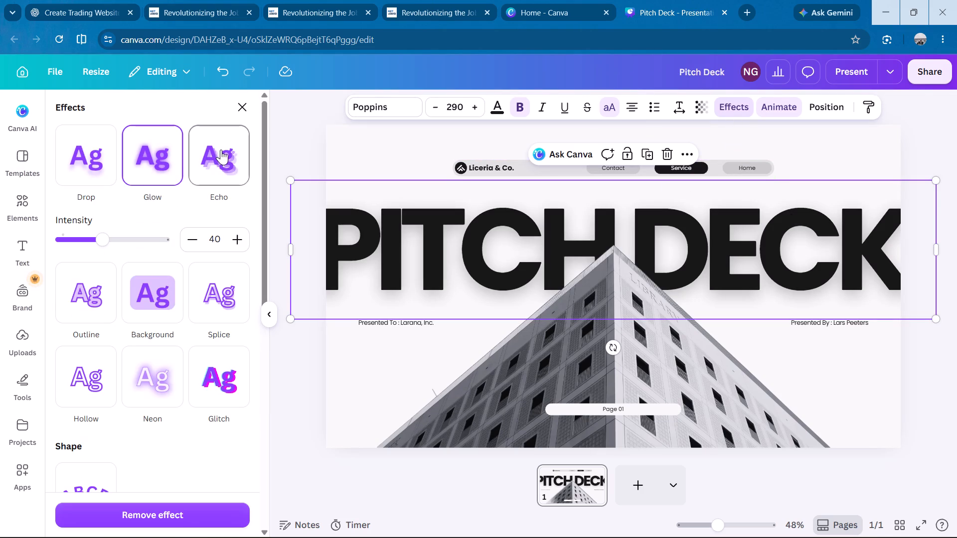
{"action": "left_click", "coordinate": [222, 149]}
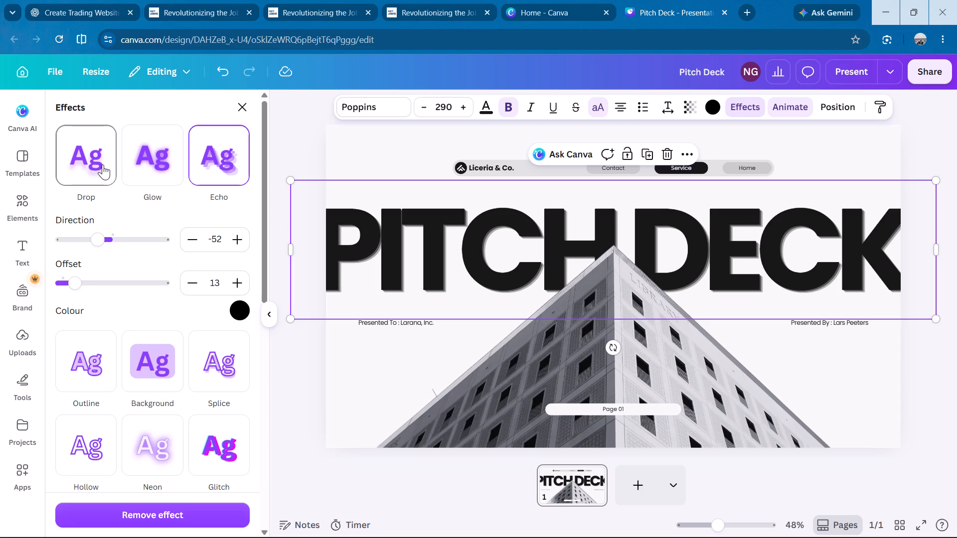
{"action": "left_click", "coordinate": [103, 164]}
{"action": "left_click", "coordinate": [218, 163]}
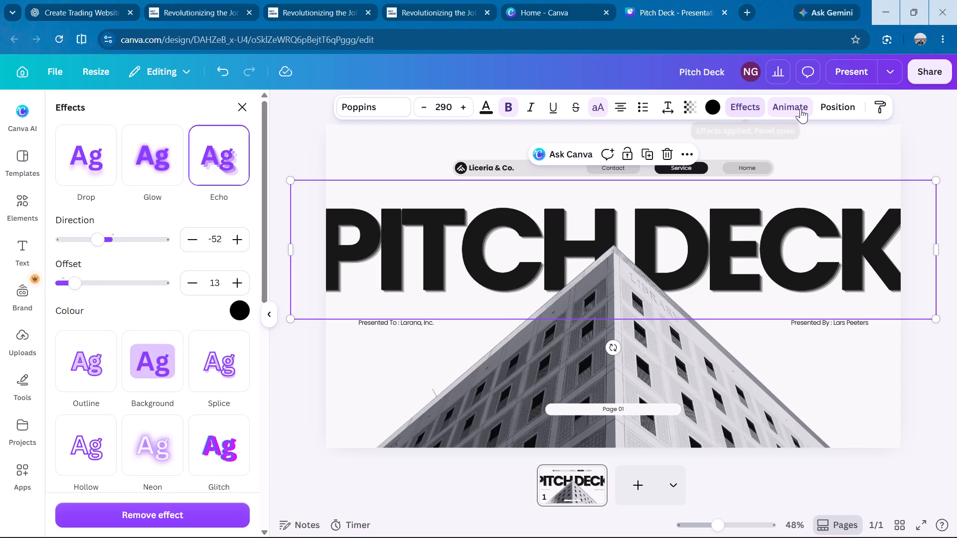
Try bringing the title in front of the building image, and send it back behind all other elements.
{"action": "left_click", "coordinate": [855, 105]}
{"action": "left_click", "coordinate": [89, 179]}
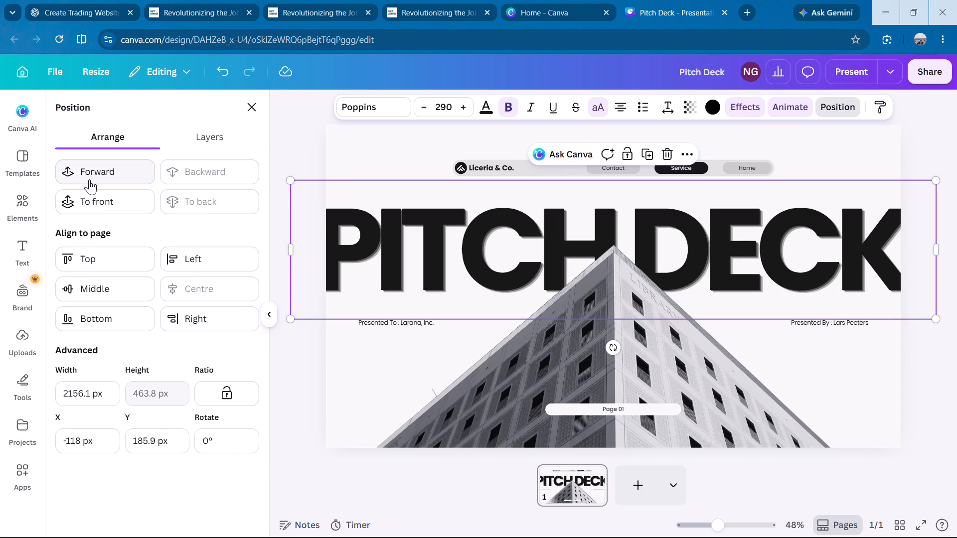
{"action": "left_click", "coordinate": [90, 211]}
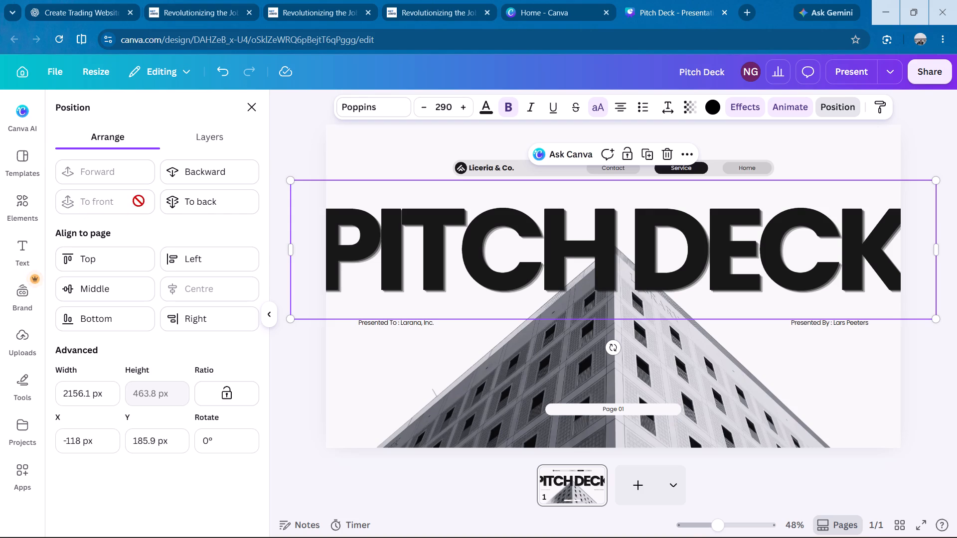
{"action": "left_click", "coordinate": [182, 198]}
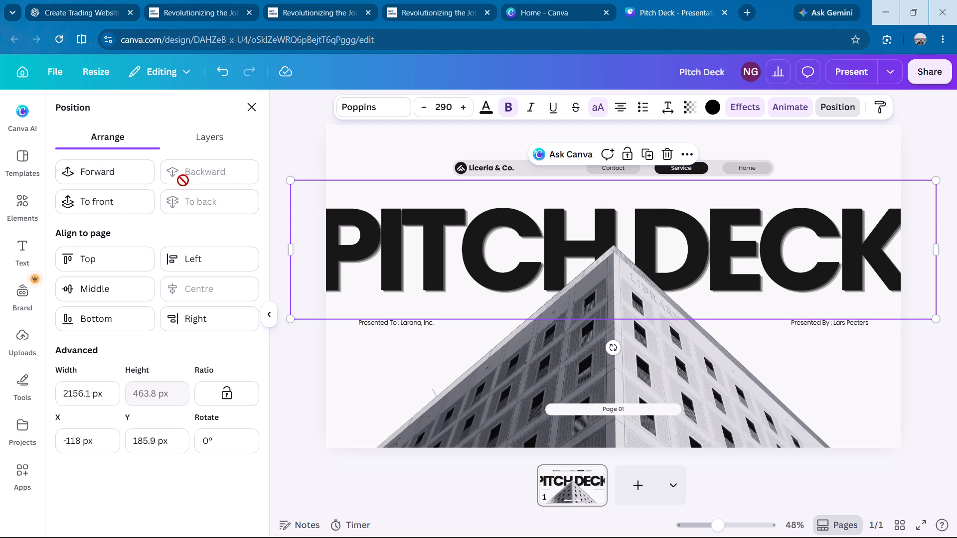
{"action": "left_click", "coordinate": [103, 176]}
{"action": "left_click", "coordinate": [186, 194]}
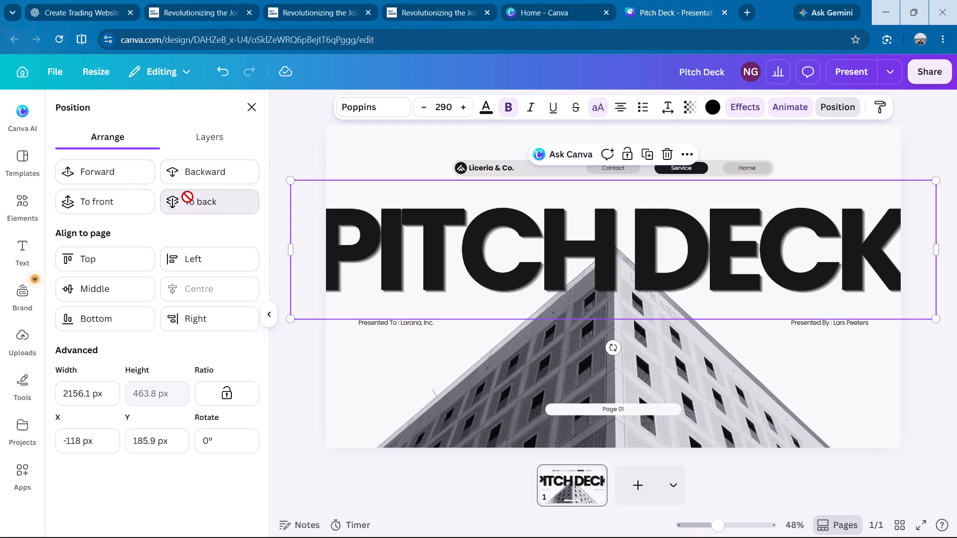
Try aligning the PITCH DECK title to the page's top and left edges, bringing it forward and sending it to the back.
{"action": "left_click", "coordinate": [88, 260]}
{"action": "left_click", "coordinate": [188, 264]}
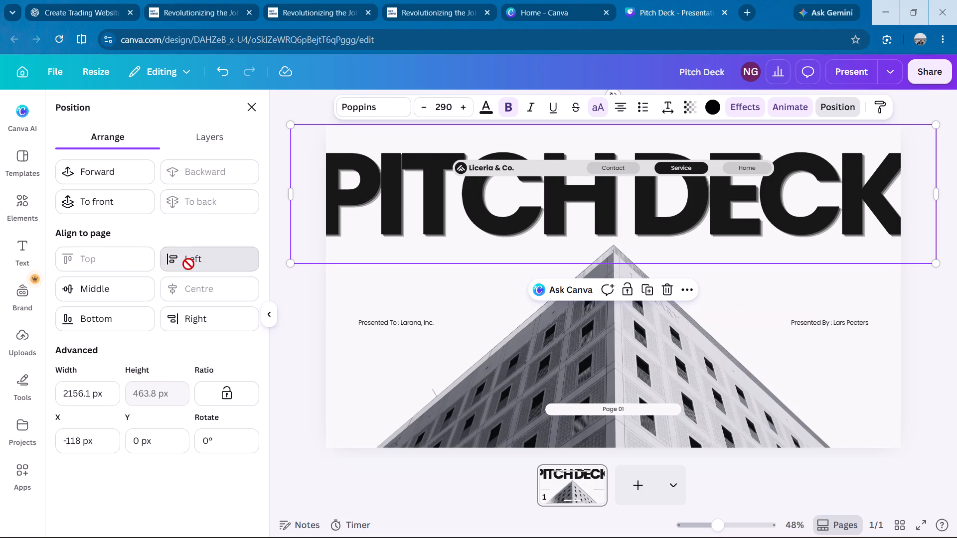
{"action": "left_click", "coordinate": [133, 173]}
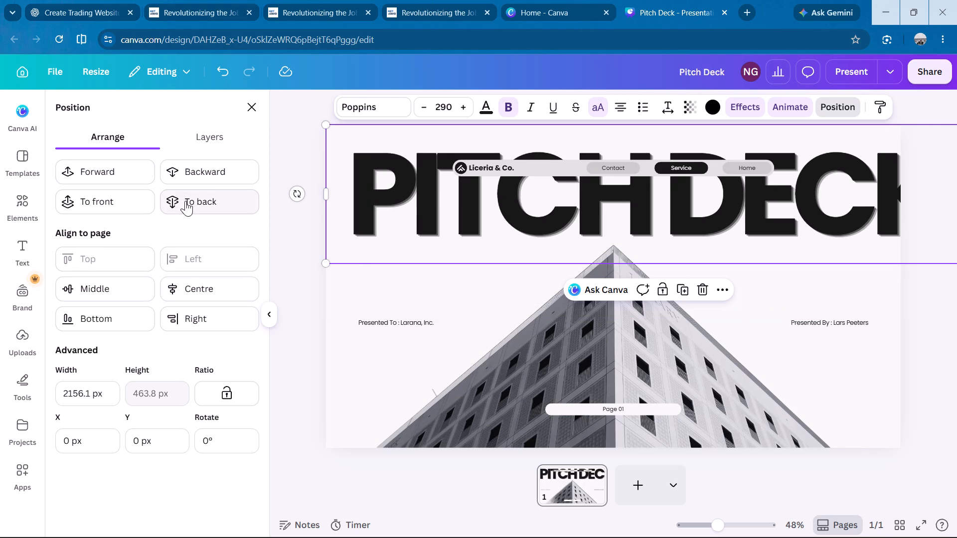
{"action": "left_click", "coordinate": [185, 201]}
Move the PITCH DECK title back over the building's peak, to about X -98 px and Y 117 px.
{"action": "left_click_drag", "start_coordinate": [606, 202], "coordinate": [604, 229]}
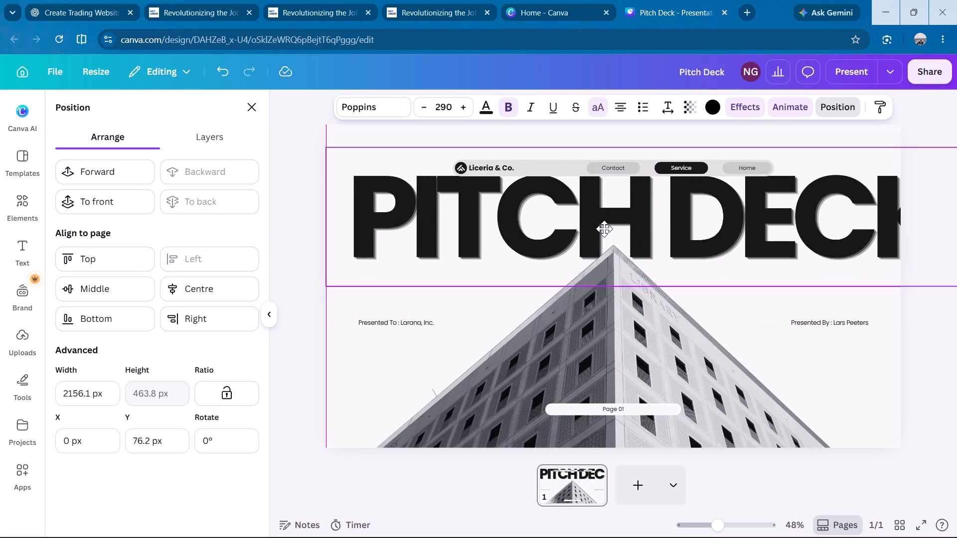
{"action": "left_click_drag", "start_coordinate": [604, 229], "coordinate": [573, 236]}
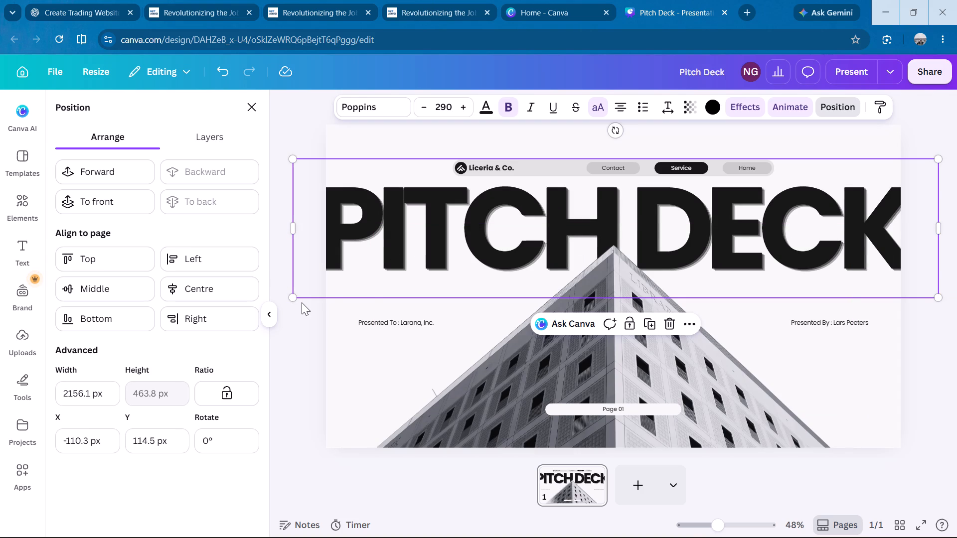
{"action": "left_click", "coordinate": [414, 245]}
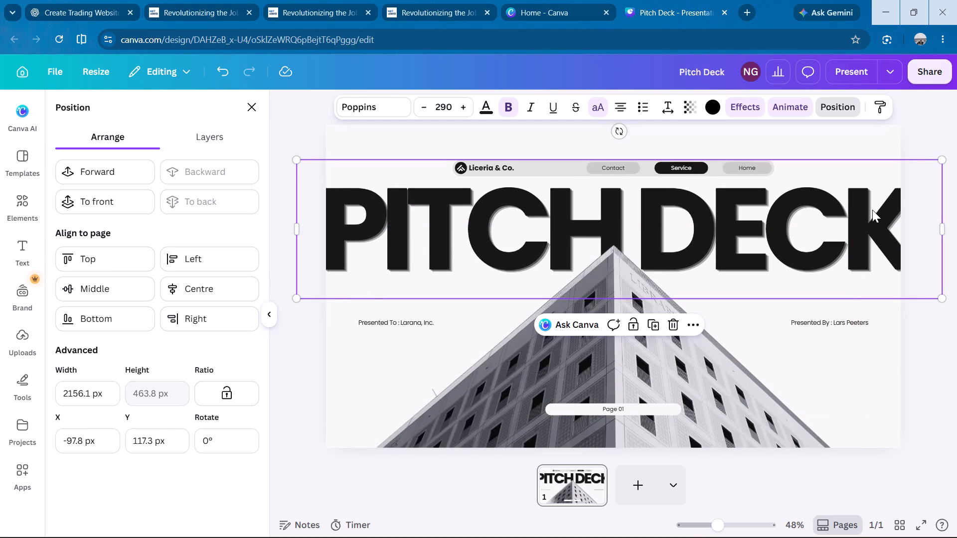
Replace the cover title text PITCH DECK with AURORA.
{"action": "double_click", "coordinate": [872, 210]}
{"action": "left_click", "coordinate": [884, 217]}
{"action": "left_click", "coordinate": [914, 224]}
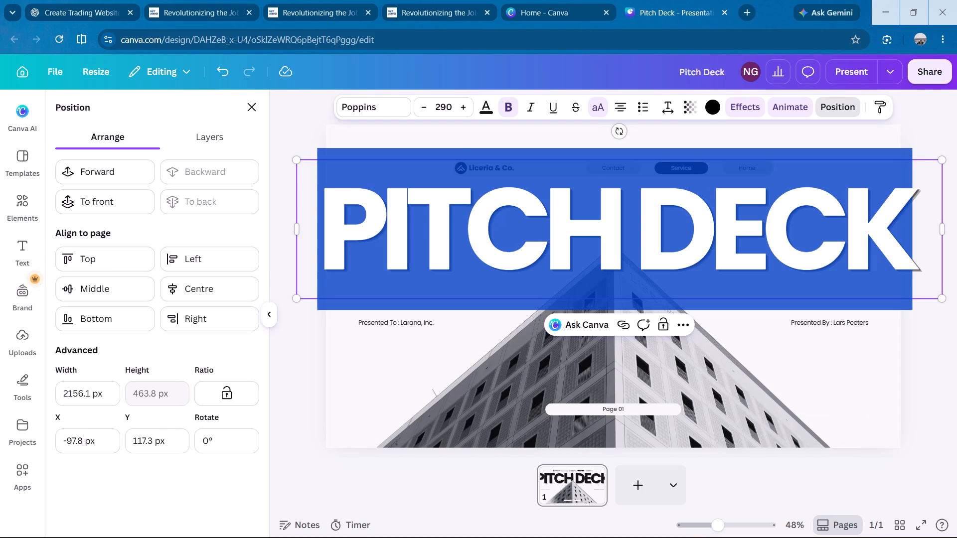
{"action": "left_click", "coordinate": [914, 224]}
{"action": "key", "text": "BackSpace"}
{"action": "key", "text": "BackSpace"}
{"action": "key", "text": "BackSpace"}
{"action": "key", "text": "BackSpace"}
{"action": "key", "text": "BackSpace"}
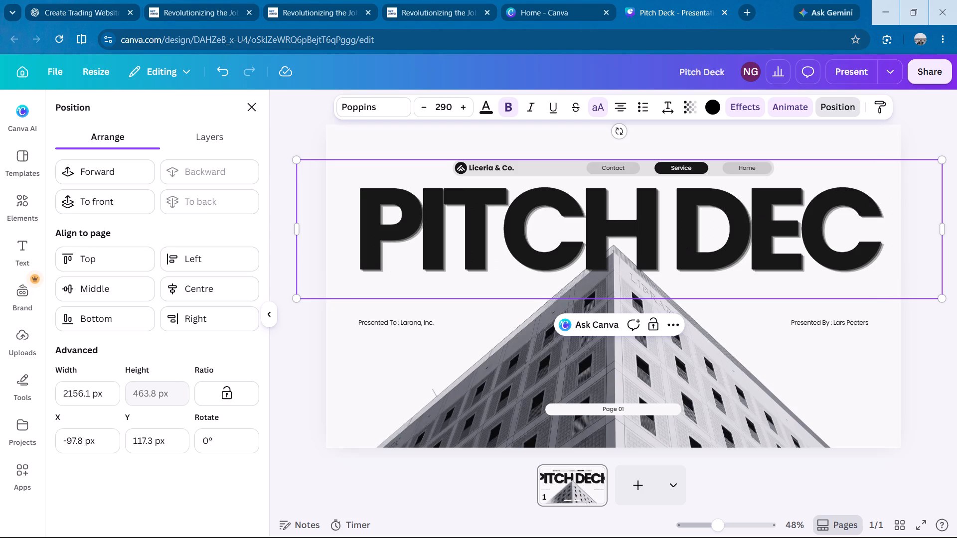
{"action": "key", "text": "BackSpace"}
{"action": "key", "text": "BackSpace"}
{"action": "key", "text": "BackSpace"}
{"action": "key", "text": "BackSpace"}
{"action": "key", "text": "BackSpace"}
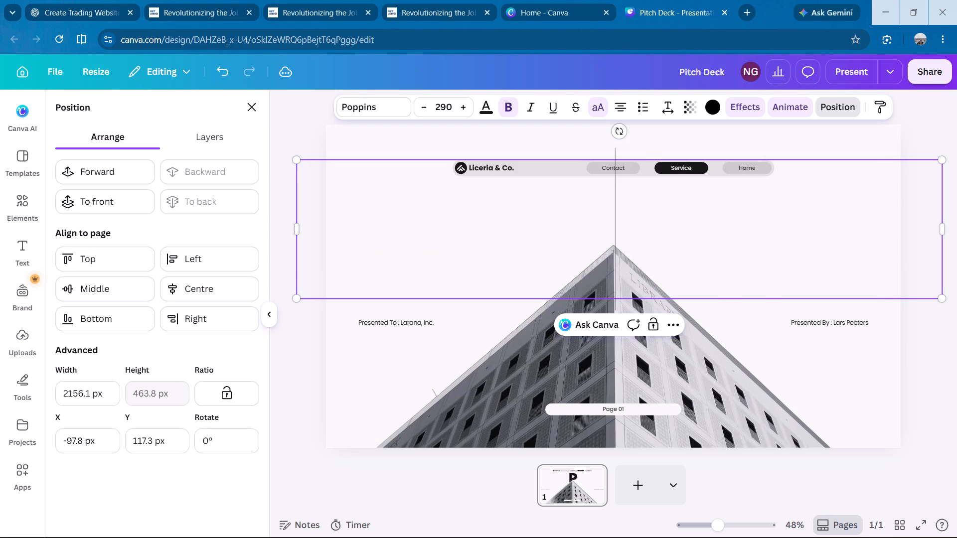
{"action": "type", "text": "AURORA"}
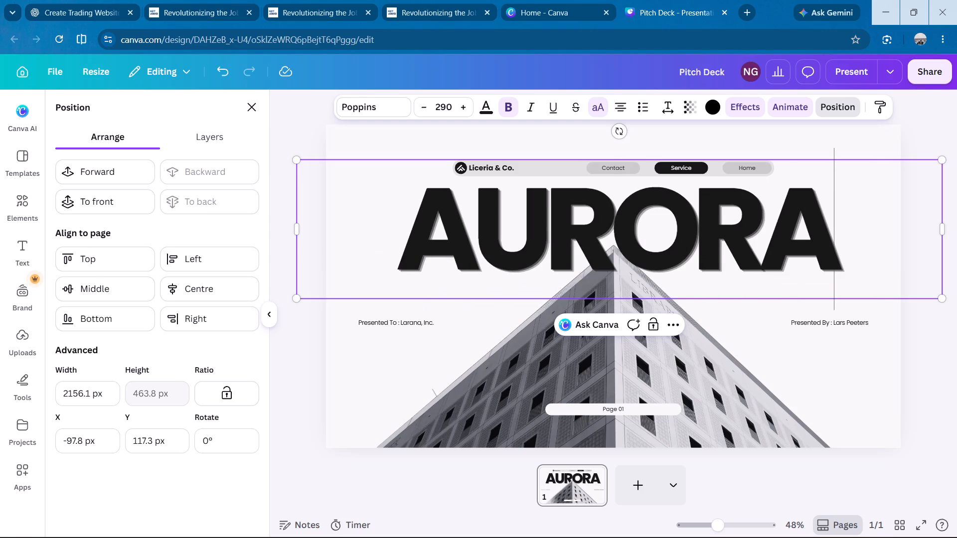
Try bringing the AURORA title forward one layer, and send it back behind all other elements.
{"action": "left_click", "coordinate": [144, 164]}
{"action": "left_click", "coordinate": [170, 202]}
Enlarge the AURORA title to font size 309, about 2296 px wide, and recentre it over the building's peak.
{"action": "left_click_drag", "start_coordinate": [640, 245], "coordinate": [633, 209]}
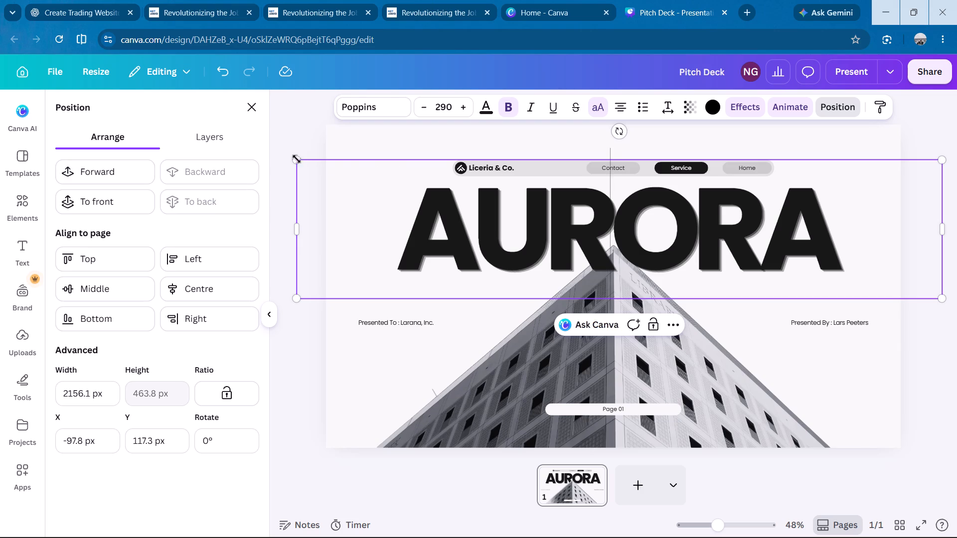
{"action": "left_click_drag", "start_coordinate": [297, 162], "coordinate": [293, 141]}
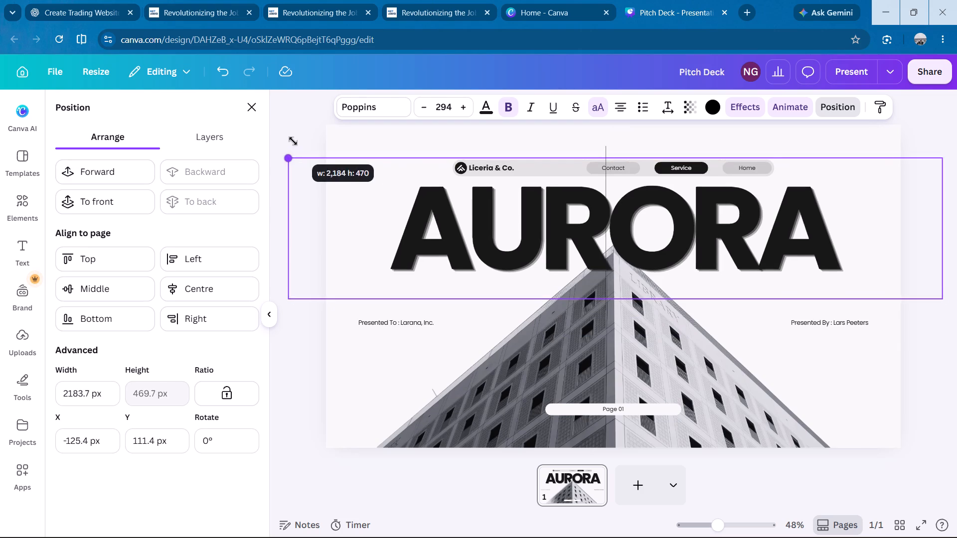
{"action": "left_click_drag", "start_coordinate": [293, 141], "coordinate": [275, 161]}
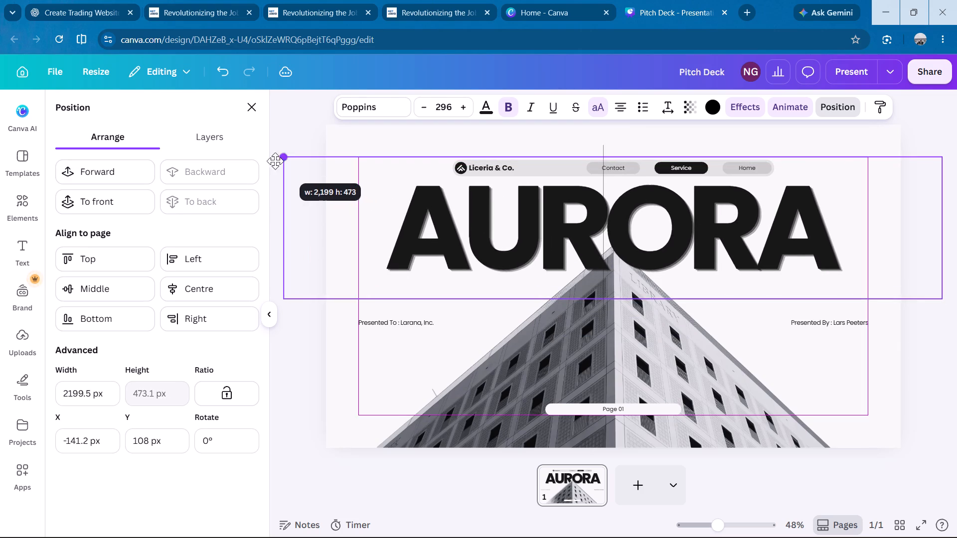
{"action": "left_click_drag", "start_coordinate": [275, 161], "coordinate": [266, 165]}
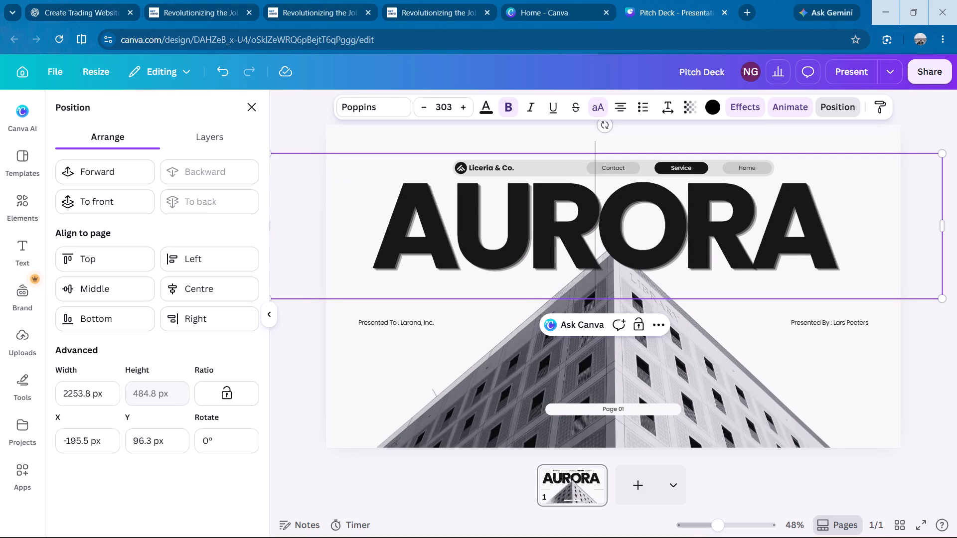
{"action": "left_click_drag", "start_coordinate": [946, 296], "coordinate": [947, 297]}
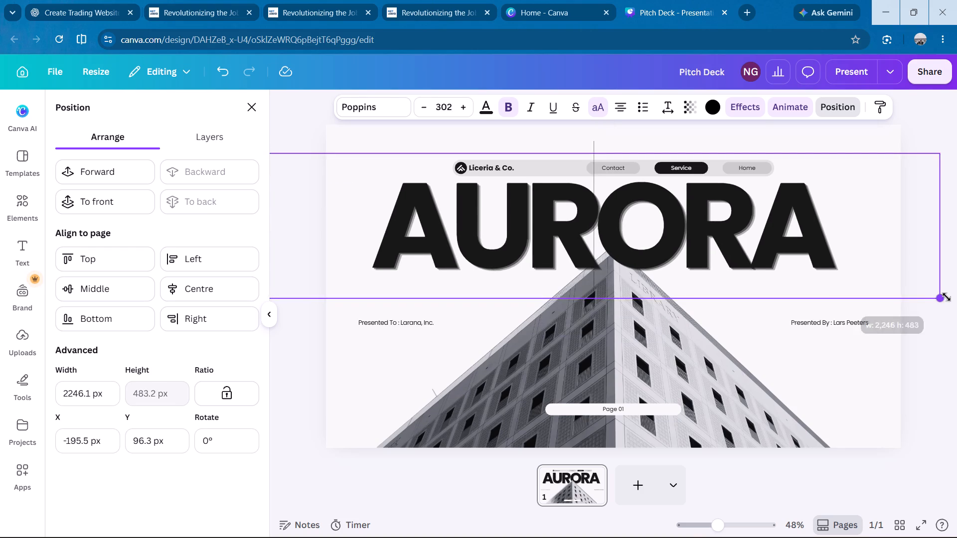
{"action": "left_click_drag", "start_coordinate": [947, 297], "coordinate": [956, 305]}
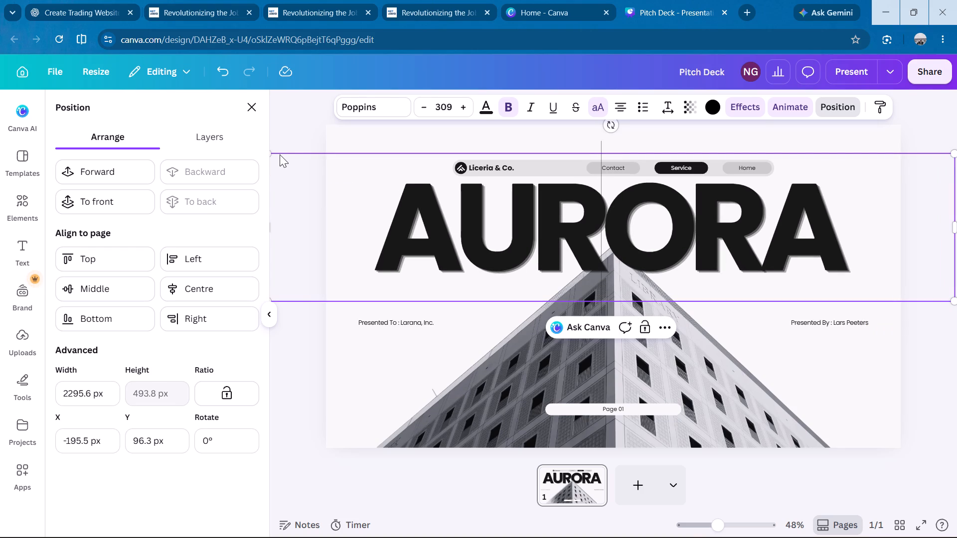
{"action": "left_click_drag", "start_coordinate": [287, 153], "coordinate": [282, 153]}
{"action": "left_click_drag", "start_coordinate": [282, 149], "coordinate": [289, 155]}
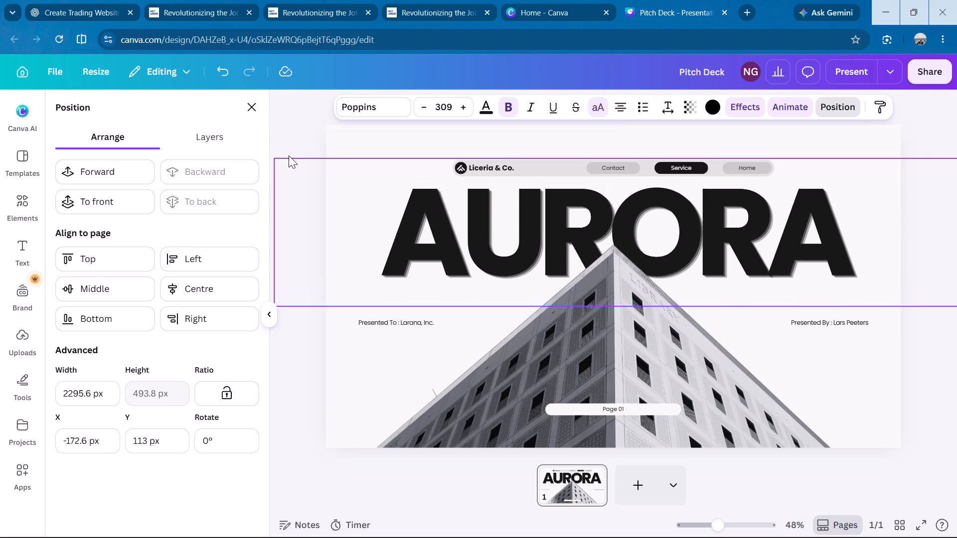
{"action": "left_click_drag", "start_coordinate": [289, 155], "coordinate": [290, 155]}
Replace Larana, Inc. in the "Presented To :" line with the recipient's name in capitals.
{"action": "left_click", "coordinate": [489, 330]}
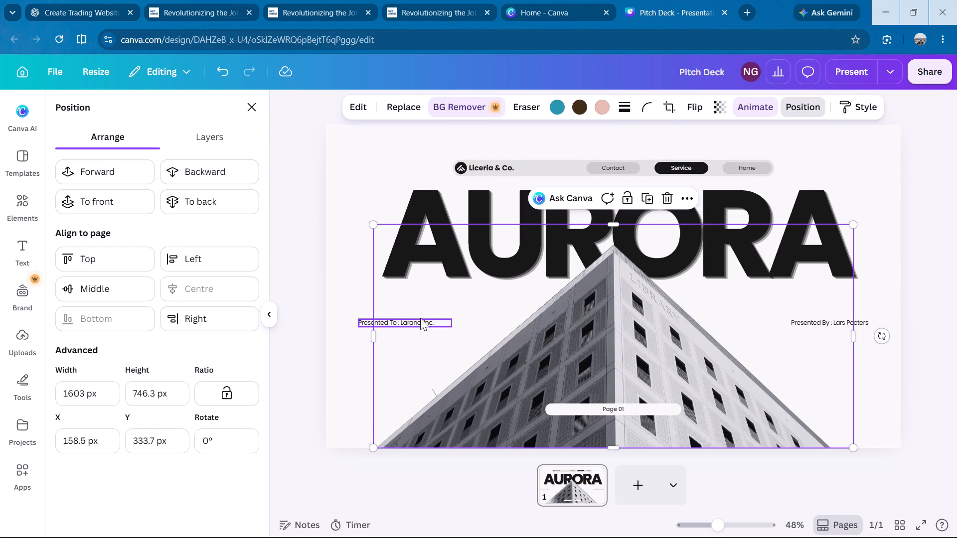
{"action": "left_click", "coordinate": [420, 318]}
{"action": "left_click", "coordinate": [438, 318]}
{"action": "double_click", "coordinate": [438, 321]}
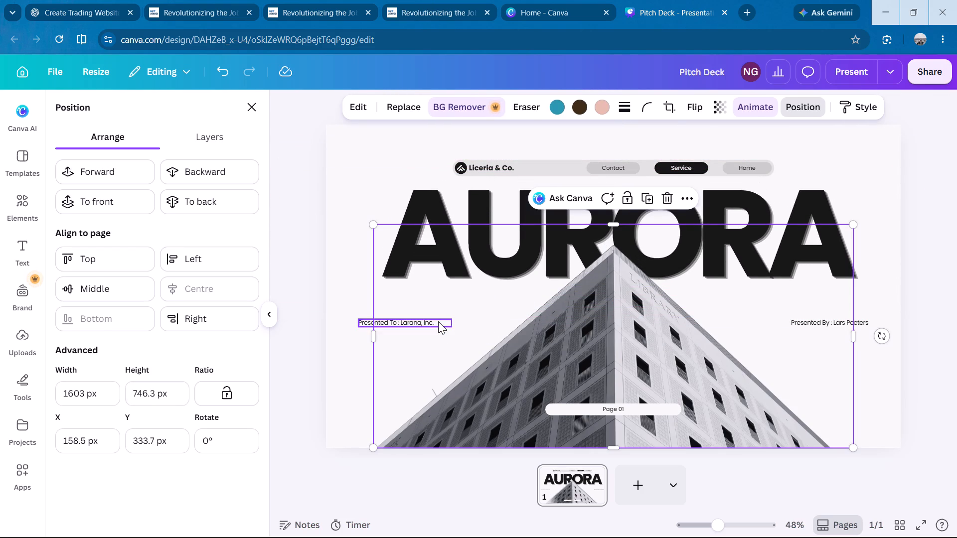
{"action": "left_click", "coordinate": [436, 323]}
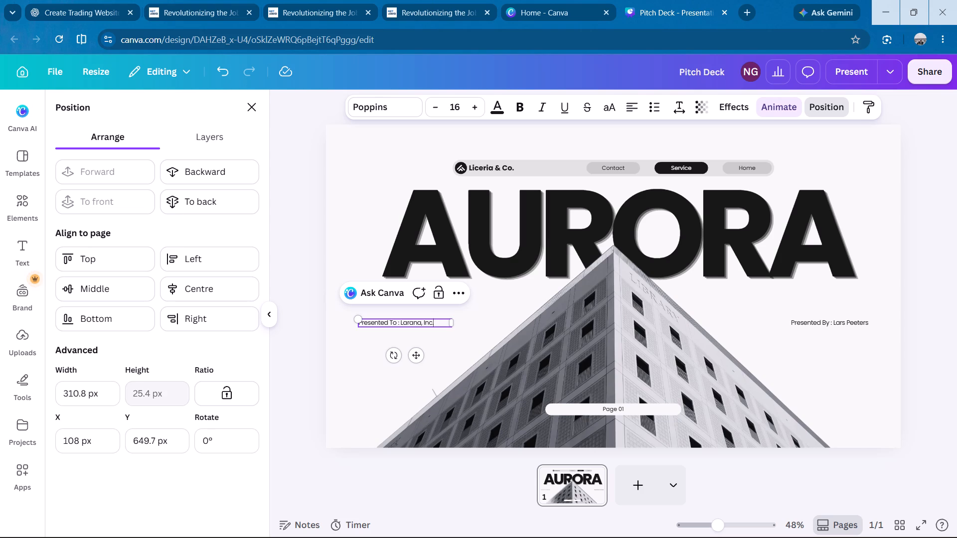
{"action": "key", "text": "BackSpace"}
{"action": "key", "text": "BackSpace"}
{"action": "key", "text": "BackSpace"}
{"action": "key", "text": "BackSpace"}
{"action": "key", "text": "BackSpace"}
{"action": "key", "text": "BackSpace"}
{"action": "key", "text": "BackSpace"}
{"action": "key", "text": "BackSpace"}
{"action": "key", "text": "BackSpace"}
{"action": "key", "text": "BackSpace"}
{"action": "key", "text": "BackSpace"}
{"action": "key", "text": "BackSpace"}
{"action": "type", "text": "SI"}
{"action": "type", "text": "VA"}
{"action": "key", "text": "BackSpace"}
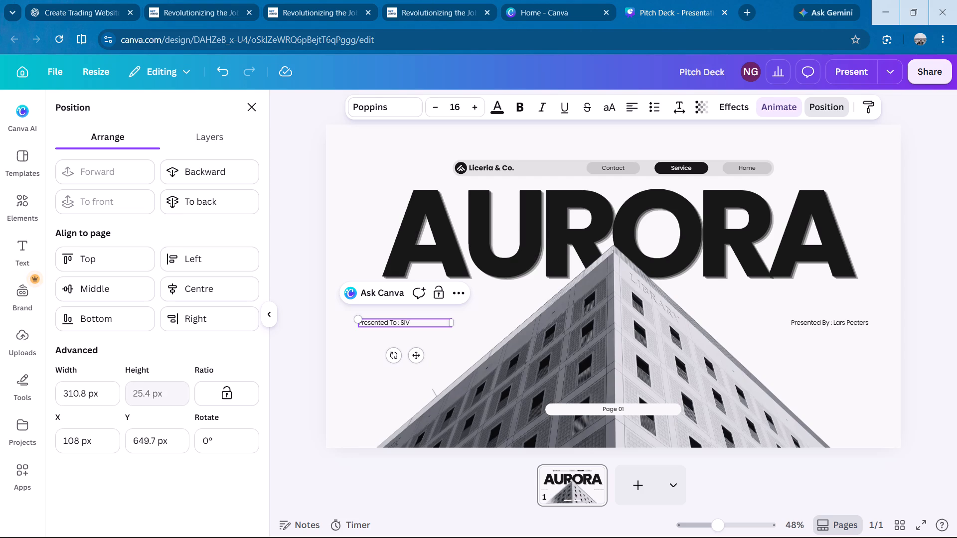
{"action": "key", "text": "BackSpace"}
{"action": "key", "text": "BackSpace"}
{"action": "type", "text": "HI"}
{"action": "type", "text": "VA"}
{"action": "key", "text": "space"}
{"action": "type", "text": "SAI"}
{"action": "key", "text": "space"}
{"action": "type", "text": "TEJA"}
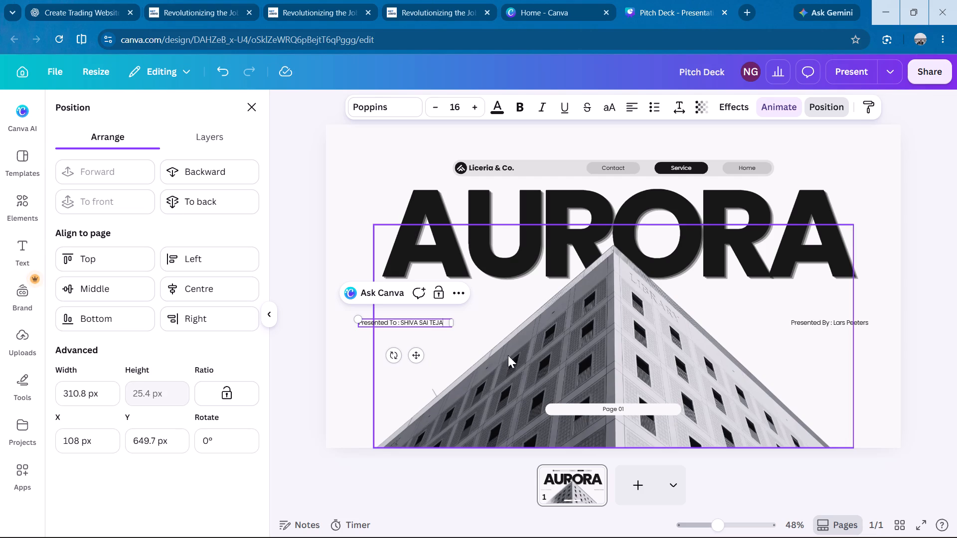
Replace the placeholder name in the "Presented By :" line with the presenter's full name in lowercase.
{"action": "left_click", "coordinate": [843, 324]}
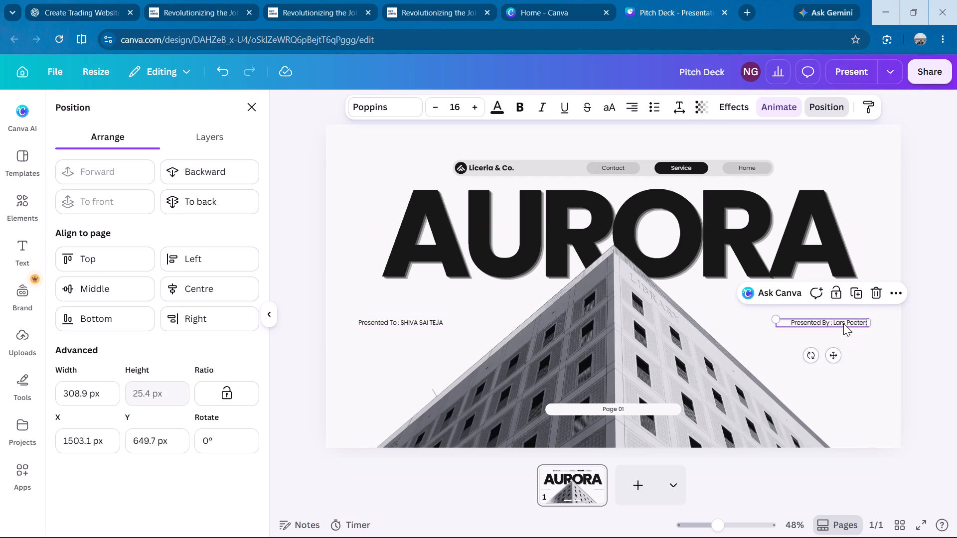
{"action": "left_click", "coordinate": [843, 323]}
{"action": "left_click", "coordinate": [865, 325]}
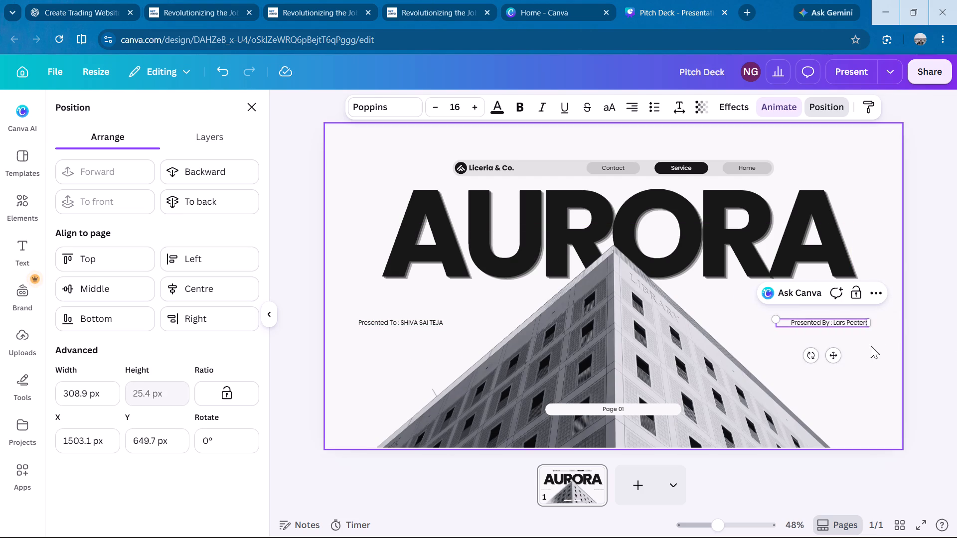
{"action": "key", "text": "Right"}
{"action": "key", "text": "BackSpace"}
{"action": "key", "text": "BackSpace"}
{"action": "key", "text": "BackSpace"}
{"action": "key", "text": "BackSpace"}
{"action": "key", "text": "BackSpace"}
{"action": "key", "text": "BackSpace"}
{"action": "key", "text": "BackSpace"}
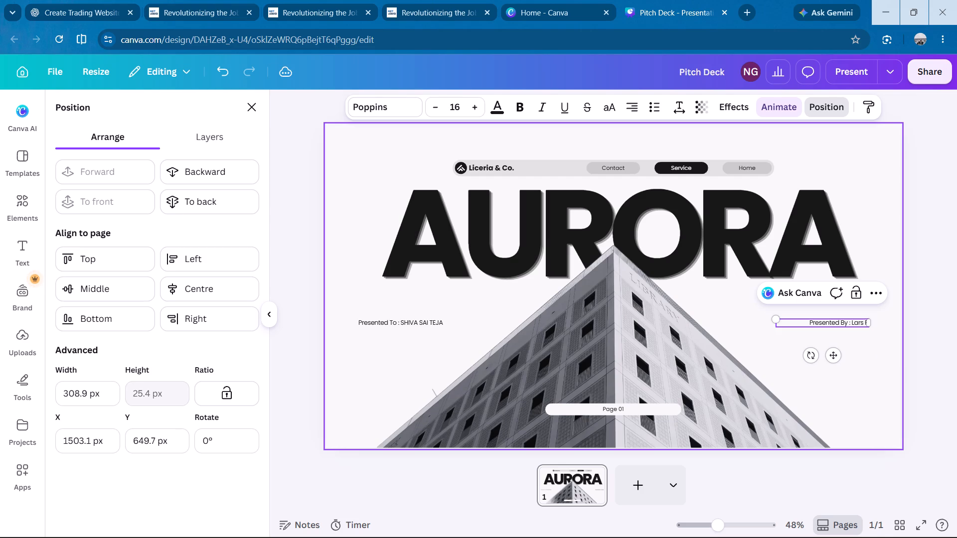
{"action": "key", "text": "BackSpace"}
{"action": "key", "text": "BackSpace"}
{"action": "key", "text": "BackSpace"}
{"action": "key", "text": "BackSpace"}
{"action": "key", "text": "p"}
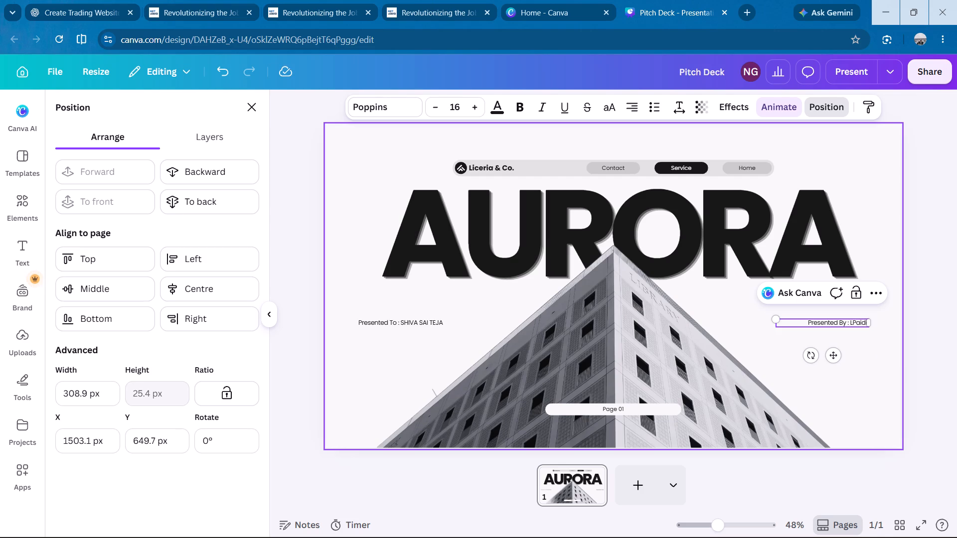
{"action": "key", "text": "BackSpace"}
{"action": "key", "text": "BackSpace"}
{"action": "key", "text": "BackSpace"}
{"action": "key", "text": "BackSpace"}
{"action": "key", "text": "BackSpace"}
{"action": "key", "text": "BackSpace"}
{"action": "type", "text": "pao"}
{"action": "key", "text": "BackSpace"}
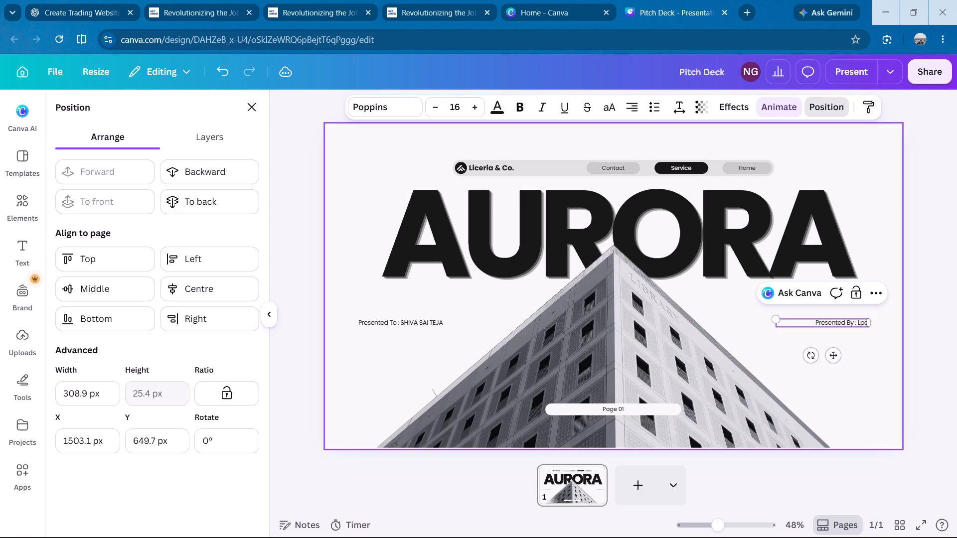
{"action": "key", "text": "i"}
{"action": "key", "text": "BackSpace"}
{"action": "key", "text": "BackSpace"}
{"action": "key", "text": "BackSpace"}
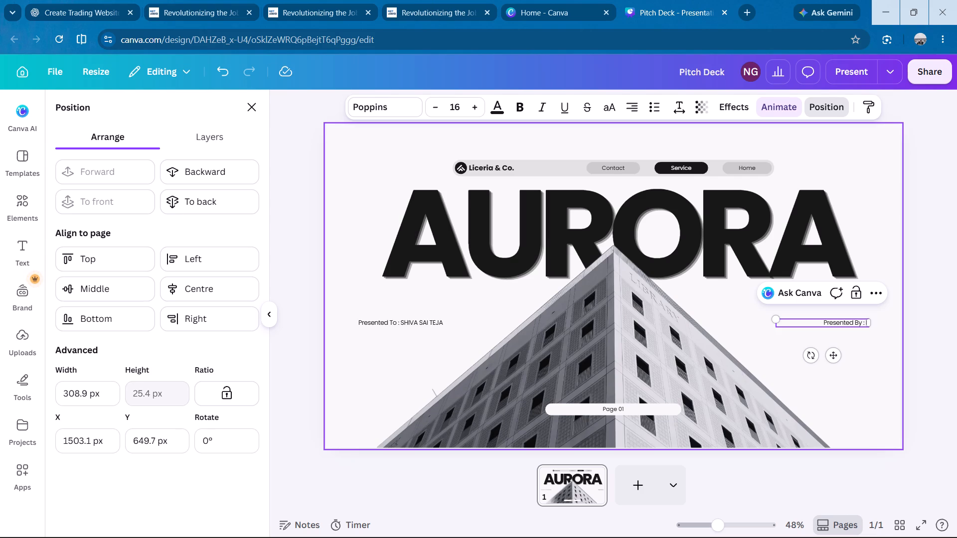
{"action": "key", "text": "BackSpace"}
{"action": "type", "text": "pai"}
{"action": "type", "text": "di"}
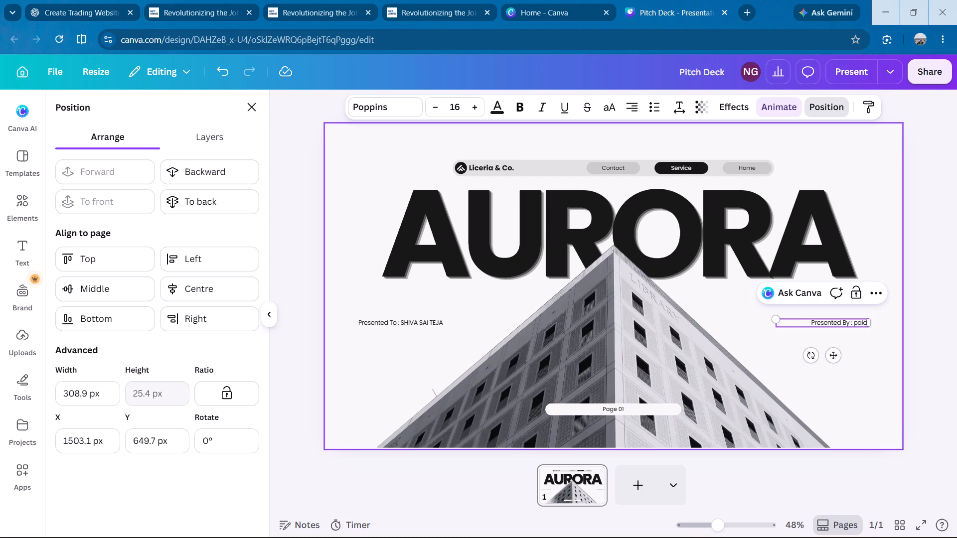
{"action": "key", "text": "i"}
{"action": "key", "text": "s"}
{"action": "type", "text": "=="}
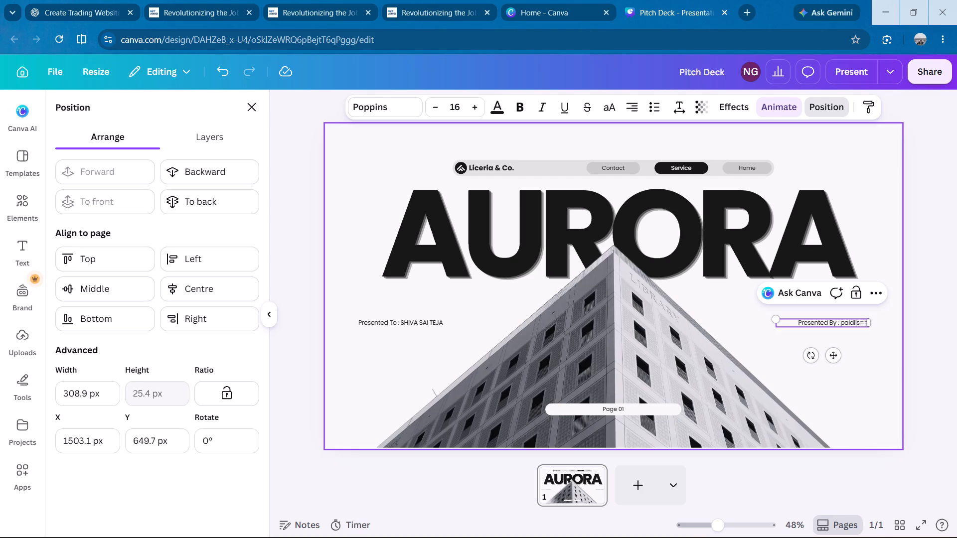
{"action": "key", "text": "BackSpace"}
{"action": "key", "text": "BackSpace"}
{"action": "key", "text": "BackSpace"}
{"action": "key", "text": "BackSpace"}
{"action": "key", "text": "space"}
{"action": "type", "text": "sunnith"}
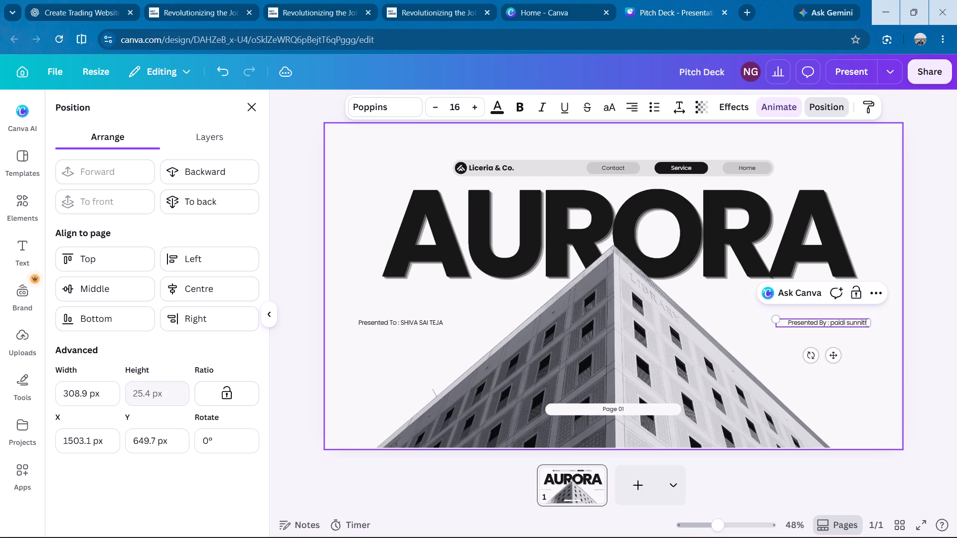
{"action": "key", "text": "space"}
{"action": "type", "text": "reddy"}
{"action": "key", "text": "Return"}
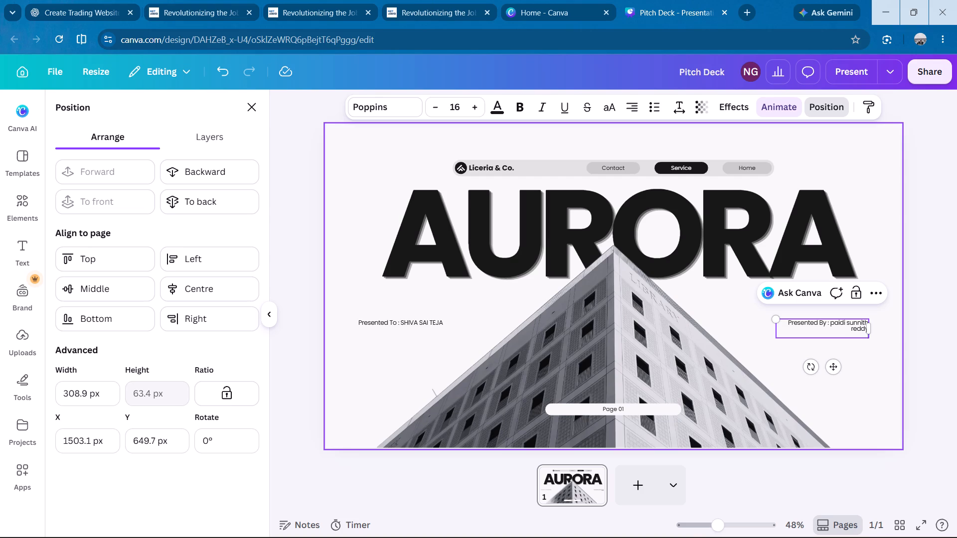
Shorten the presenter's surname in the "Presented By :" line to its initial letter.
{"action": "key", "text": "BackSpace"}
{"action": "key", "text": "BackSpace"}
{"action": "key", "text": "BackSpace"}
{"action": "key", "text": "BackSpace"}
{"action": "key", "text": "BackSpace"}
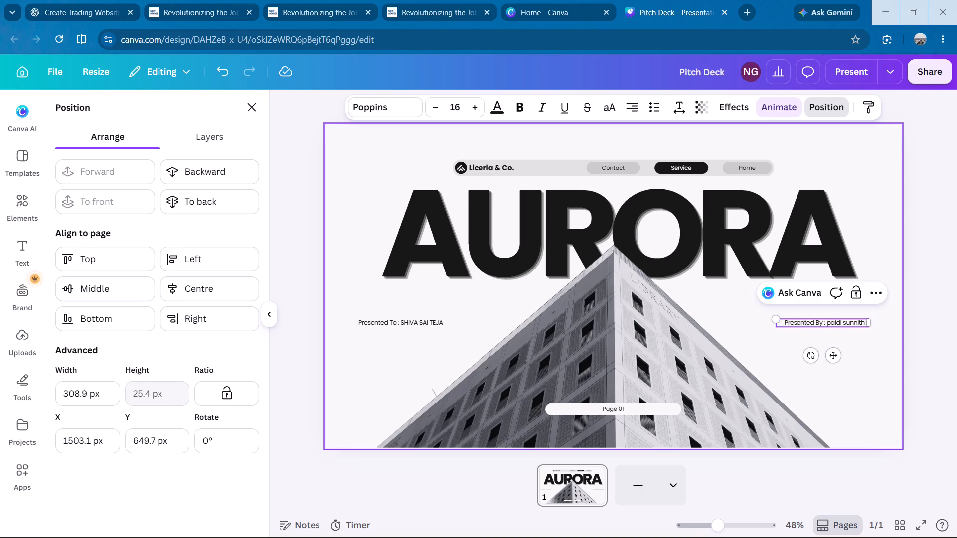
{"action": "left_click", "coordinate": [712, 387]}
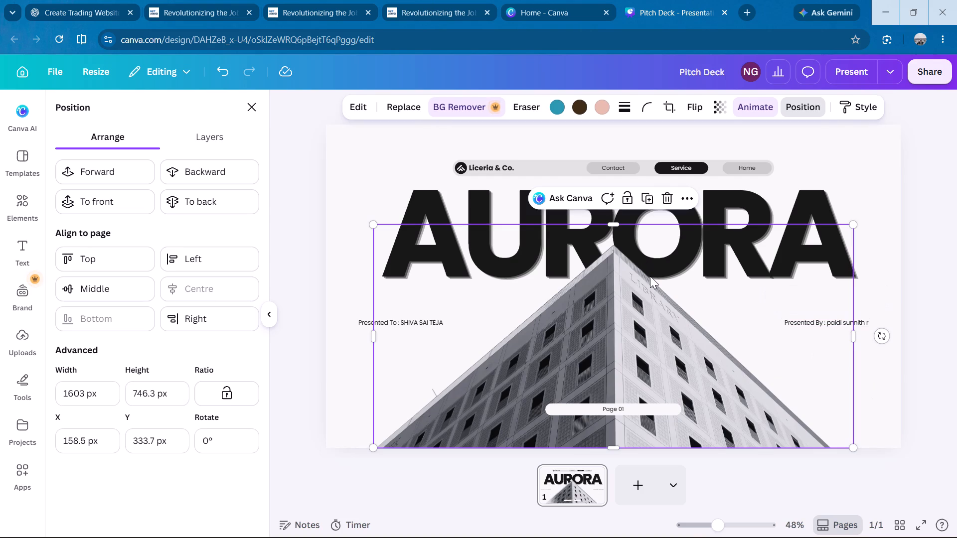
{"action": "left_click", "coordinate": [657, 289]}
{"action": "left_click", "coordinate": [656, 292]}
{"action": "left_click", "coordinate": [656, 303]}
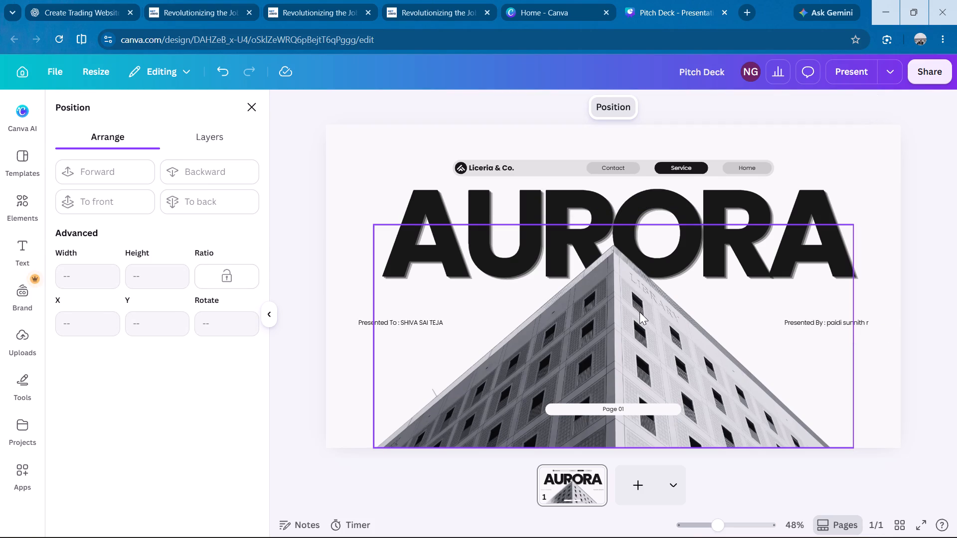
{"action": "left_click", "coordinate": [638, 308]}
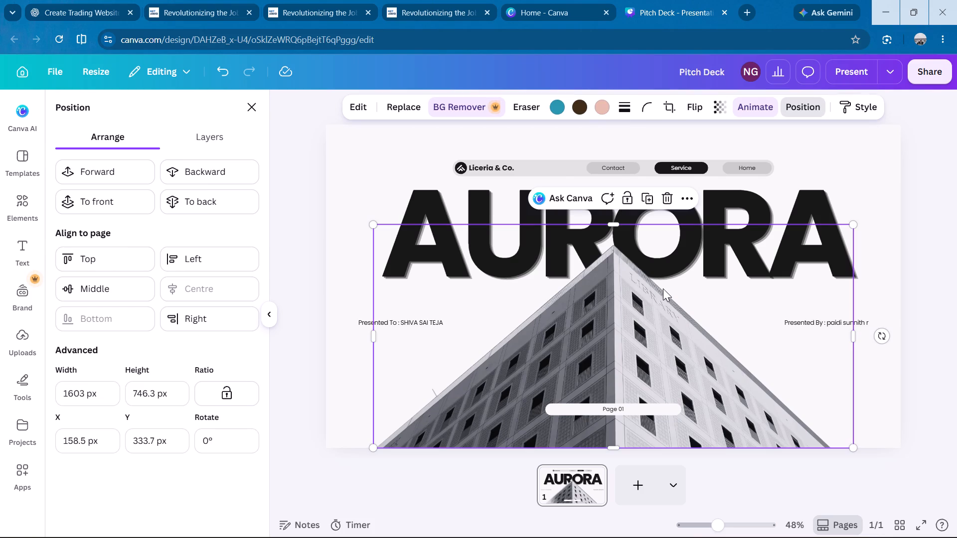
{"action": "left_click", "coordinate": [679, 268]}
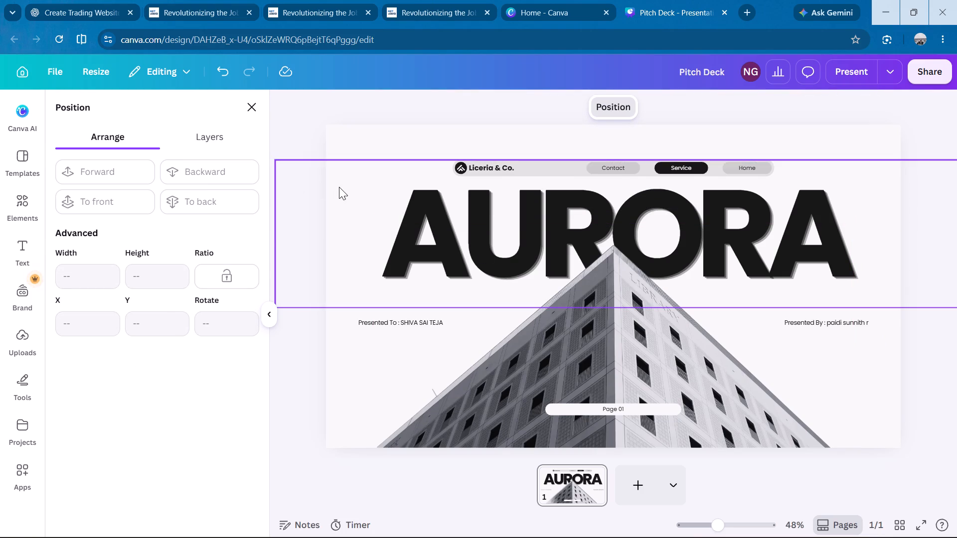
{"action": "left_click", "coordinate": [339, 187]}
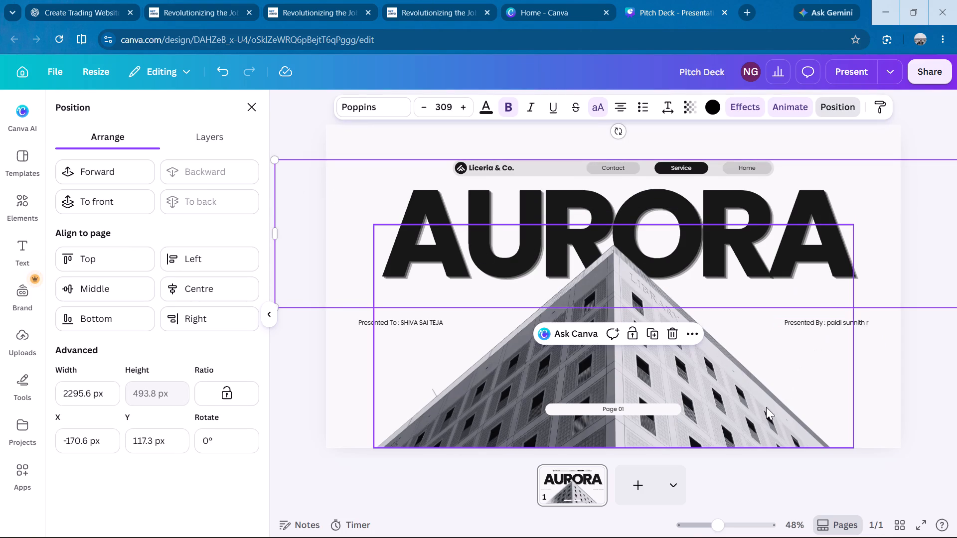
Widen the building photo on both sides to span the full page width, 1920 px.
{"action": "left_click", "coordinate": [393, 386]}
{"action": "left_click_drag", "start_coordinate": [374, 340], "coordinate": [360, 332]}
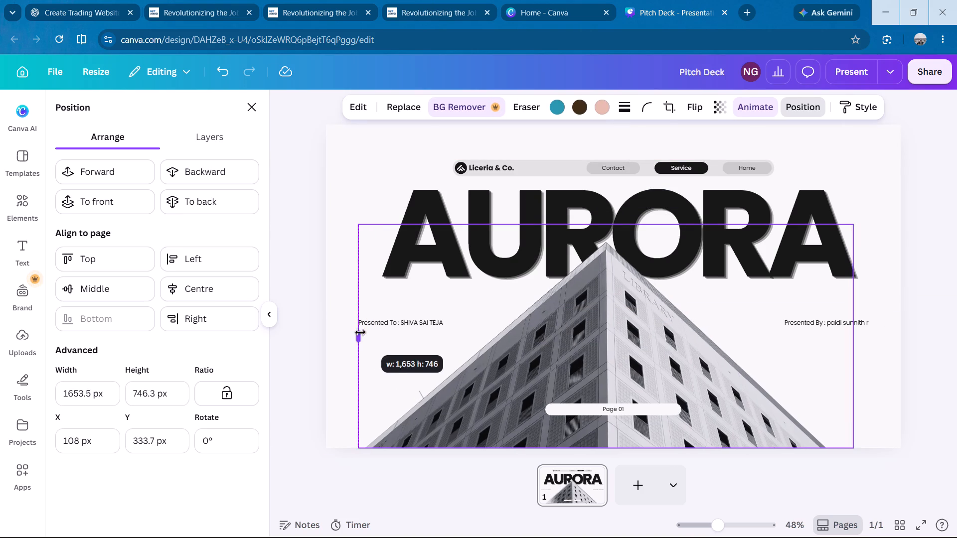
{"action": "left_click_drag", "start_coordinate": [360, 332], "coordinate": [324, 336]}
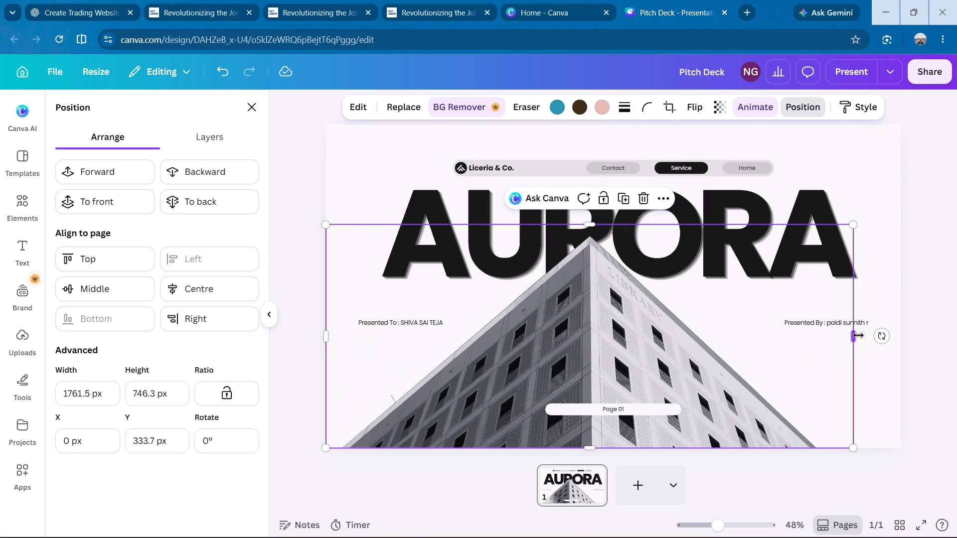
{"action": "left_click_drag", "start_coordinate": [854, 334], "coordinate": [879, 335]}
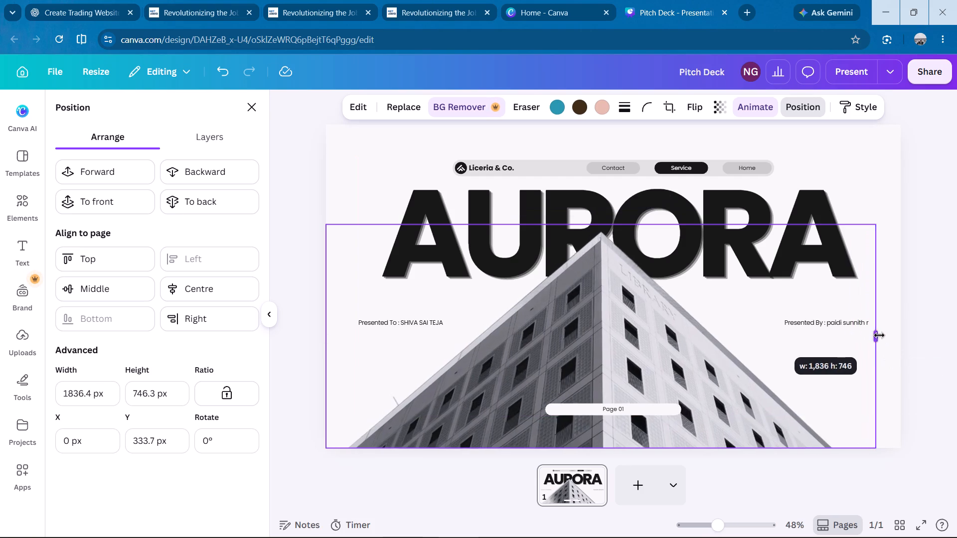
{"action": "left_click_drag", "start_coordinate": [879, 335], "coordinate": [905, 342]}
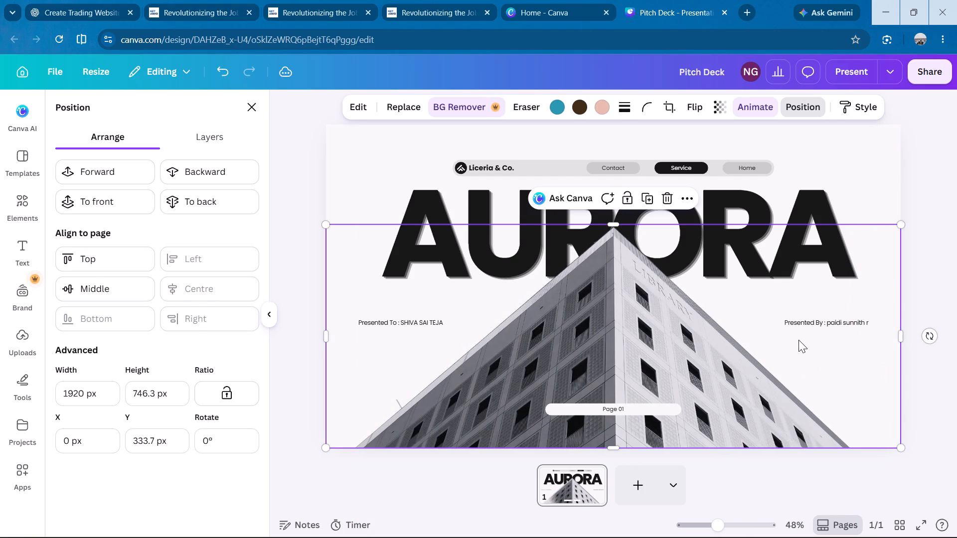
{"action": "left_click", "coordinate": [793, 337]}
{"action": "left_click", "coordinate": [669, 297]}
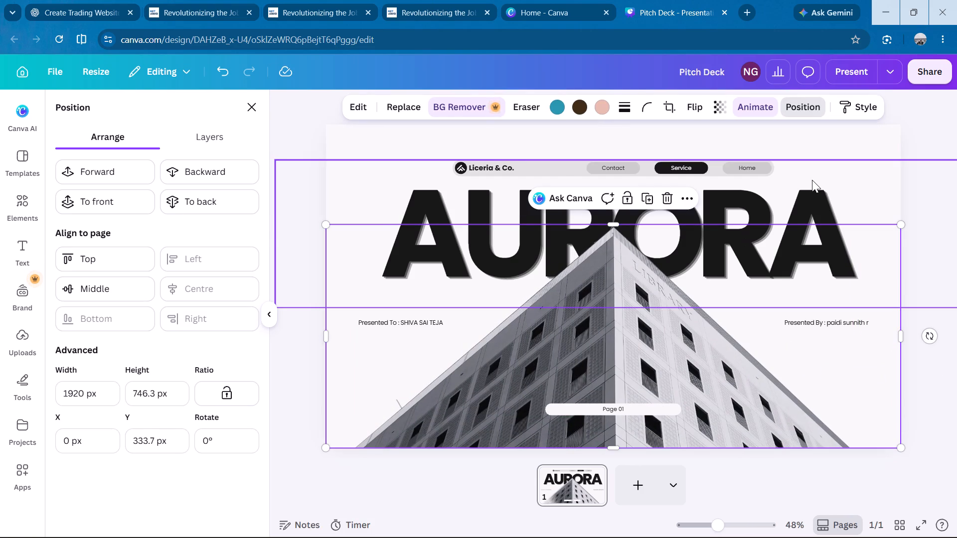
Set the AURORA title's text colour to the default solid red.
{"action": "left_click", "coordinate": [812, 180]}
{"action": "left_click", "coordinate": [807, 208]}
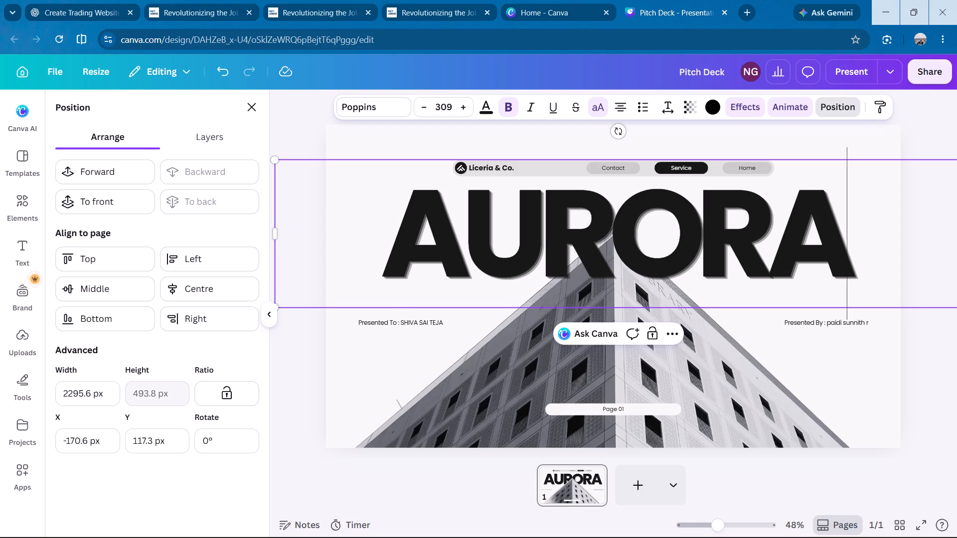
{"action": "left_click", "coordinate": [477, 106]}
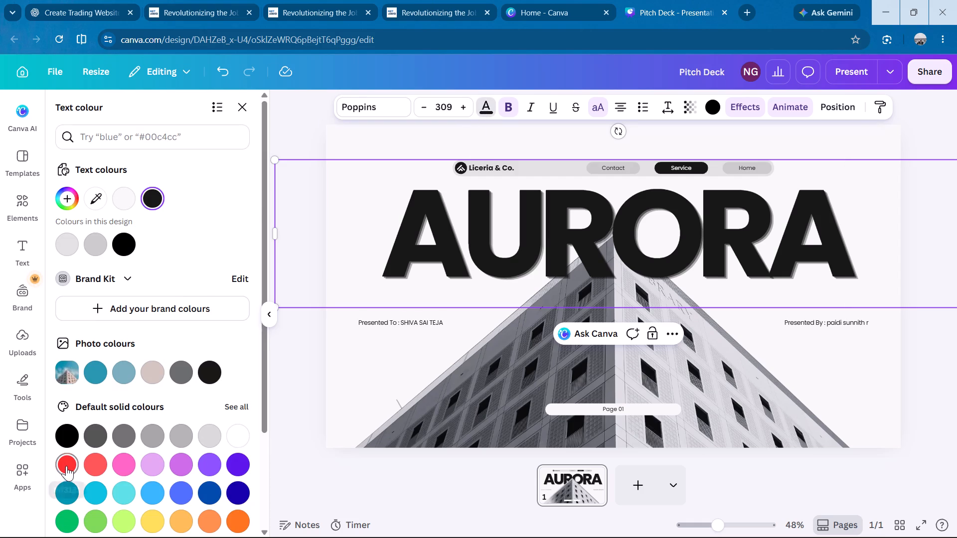
{"action": "left_click", "coordinate": [66, 466]}
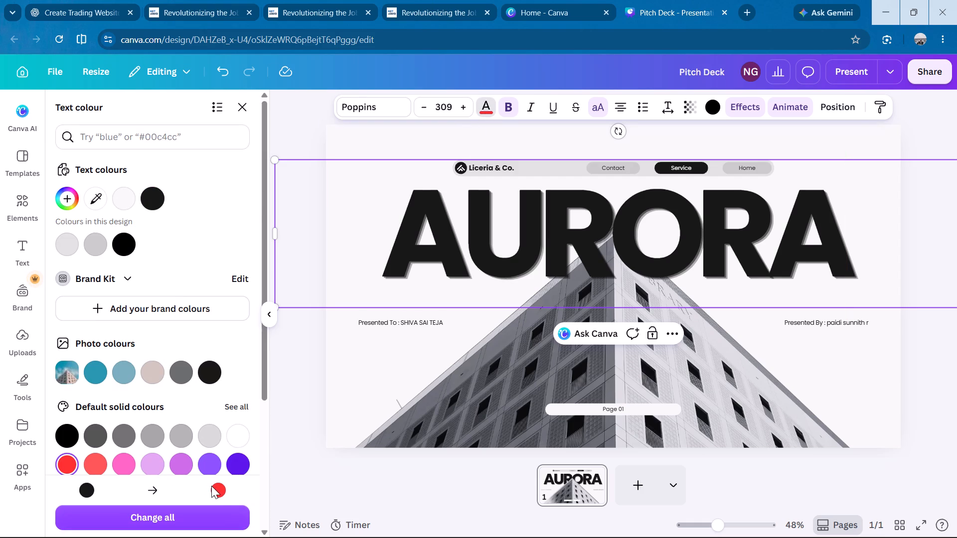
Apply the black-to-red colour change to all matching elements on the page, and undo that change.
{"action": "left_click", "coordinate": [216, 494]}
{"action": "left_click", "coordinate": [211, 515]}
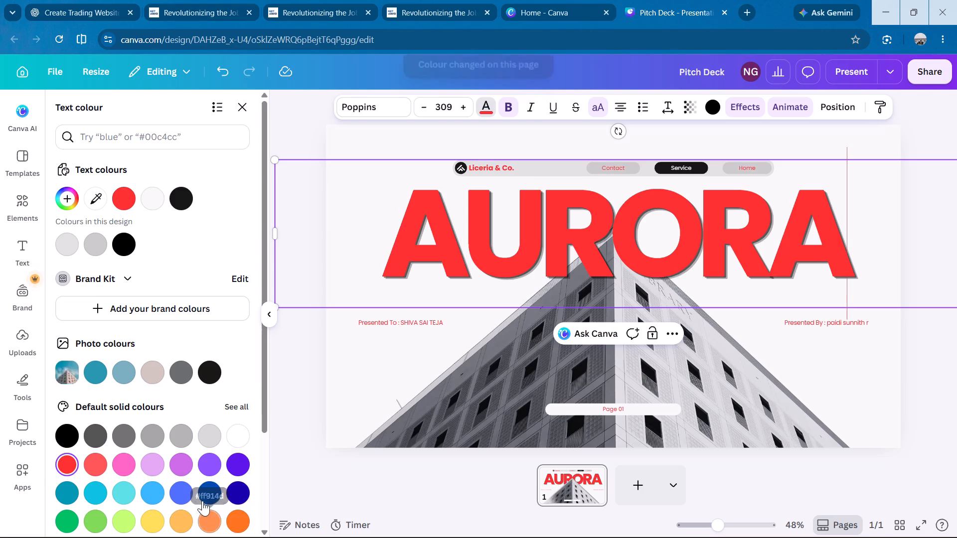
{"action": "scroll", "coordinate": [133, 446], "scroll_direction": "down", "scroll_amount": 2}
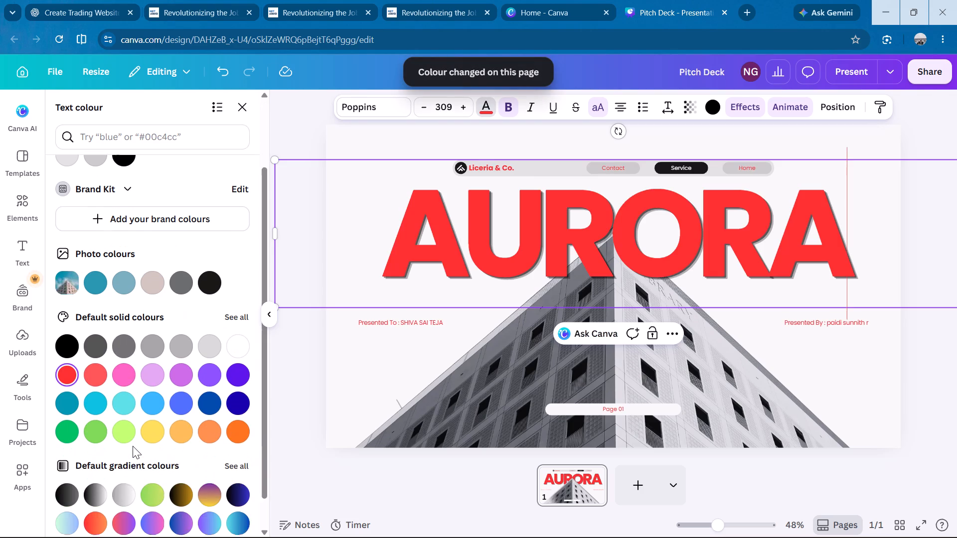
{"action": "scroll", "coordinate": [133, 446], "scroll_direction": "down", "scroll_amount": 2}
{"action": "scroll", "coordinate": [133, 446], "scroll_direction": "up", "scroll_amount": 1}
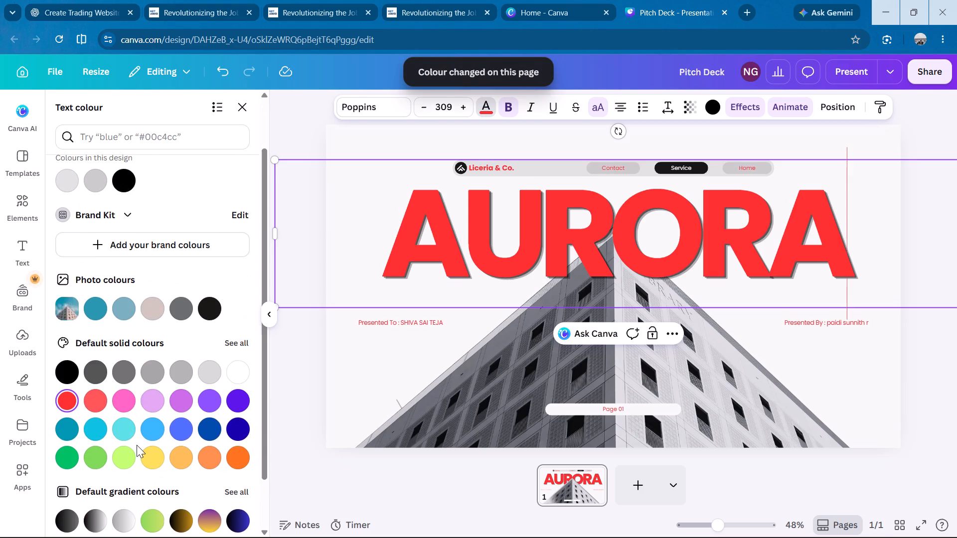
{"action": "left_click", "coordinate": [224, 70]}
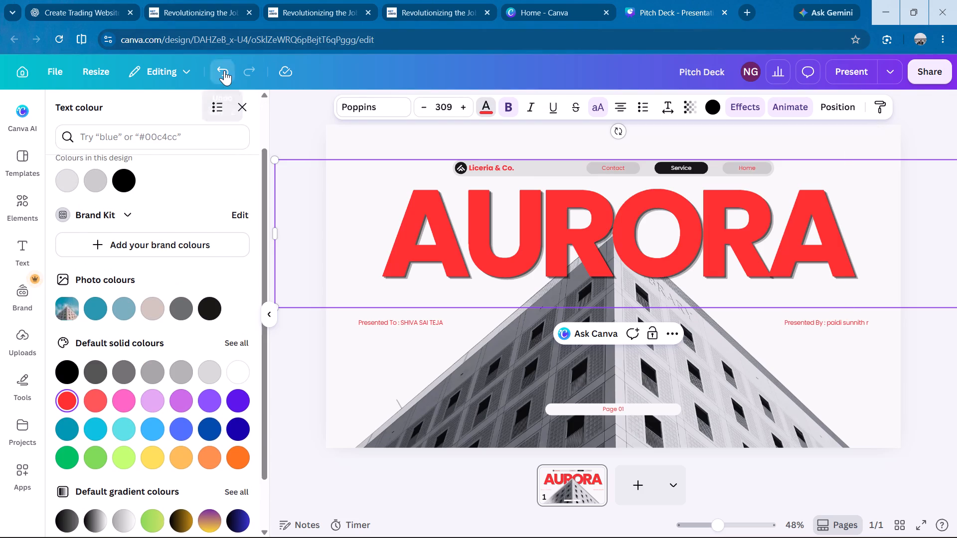
Undo the red recolouring of the cover page's text.
{"action": "left_click", "coordinate": [224, 72]}
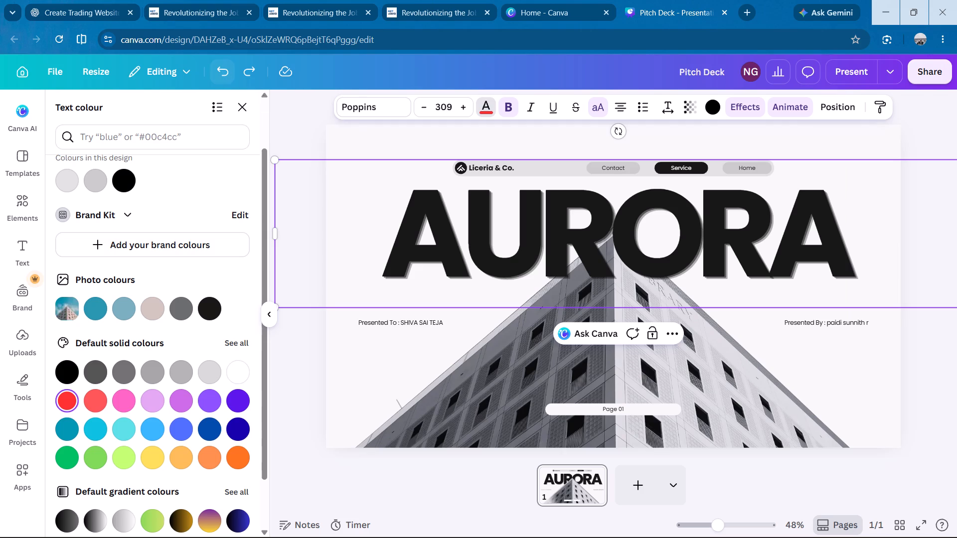
Set the AURORA title's text colour to Azure, #2896af, from the photo colours.
{"action": "left_click", "coordinate": [623, 217]}
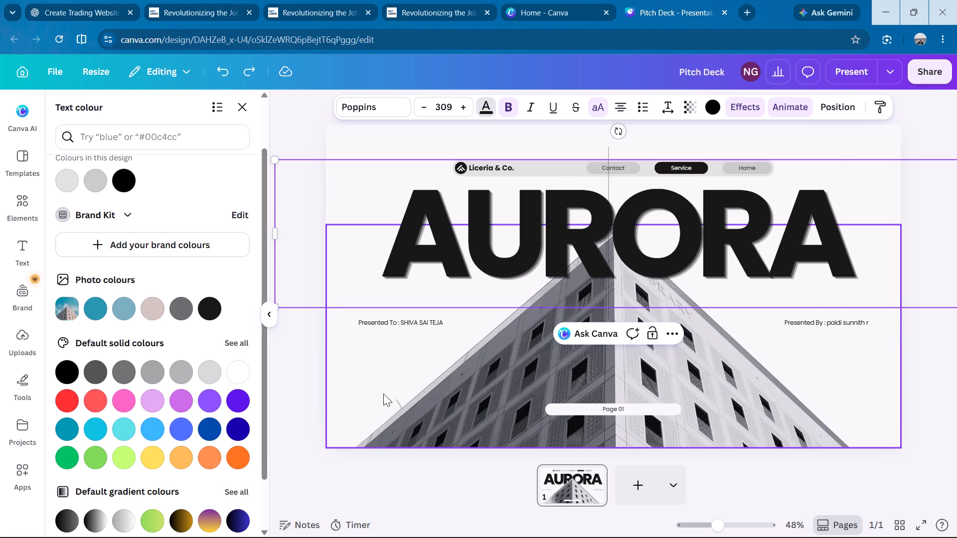
{"action": "left_click", "coordinate": [383, 394]}
{"action": "left_click", "coordinate": [454, 205]}
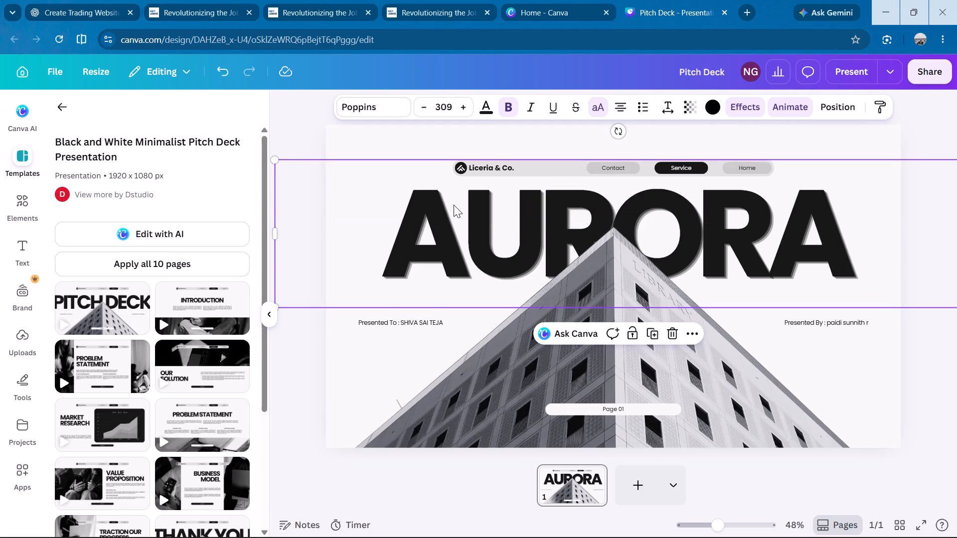
{"action": "left_click", "coordinate": [493, 109]}
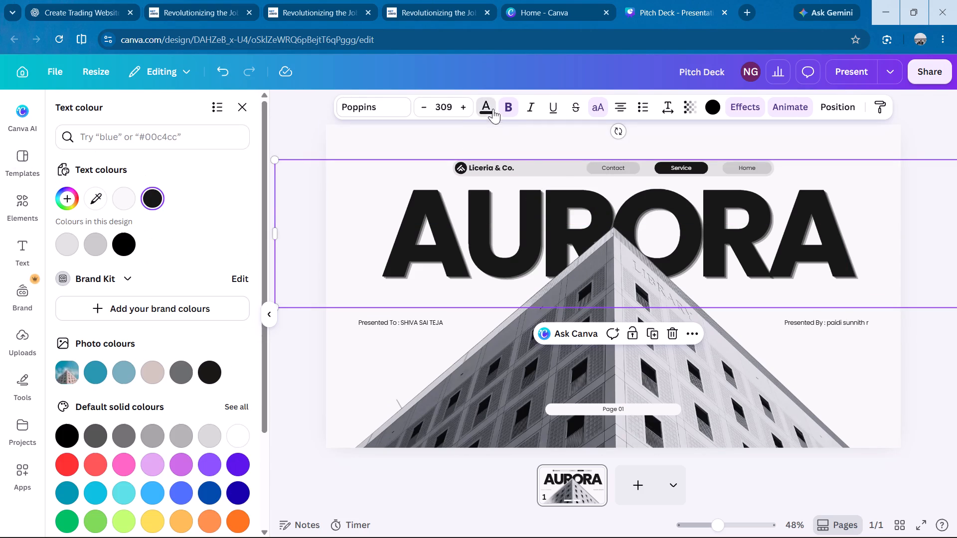
{"action": "left_click", "coordinate": [89, 367]}
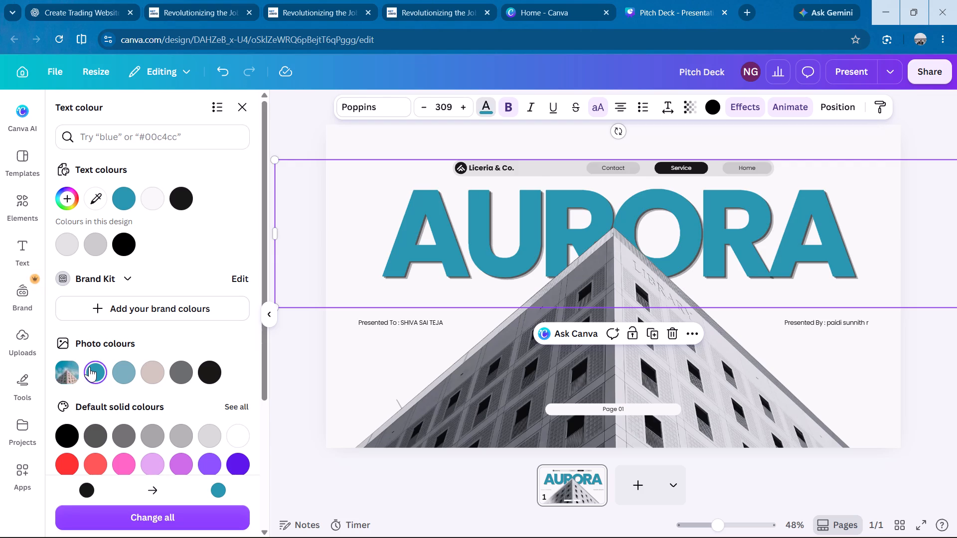
{"action": "left_click", "coordinate": [313, 344]}
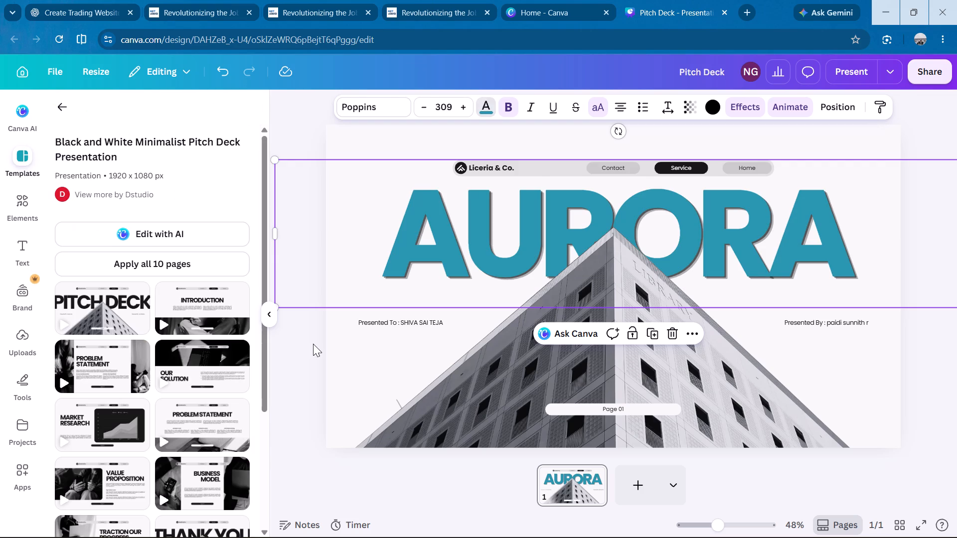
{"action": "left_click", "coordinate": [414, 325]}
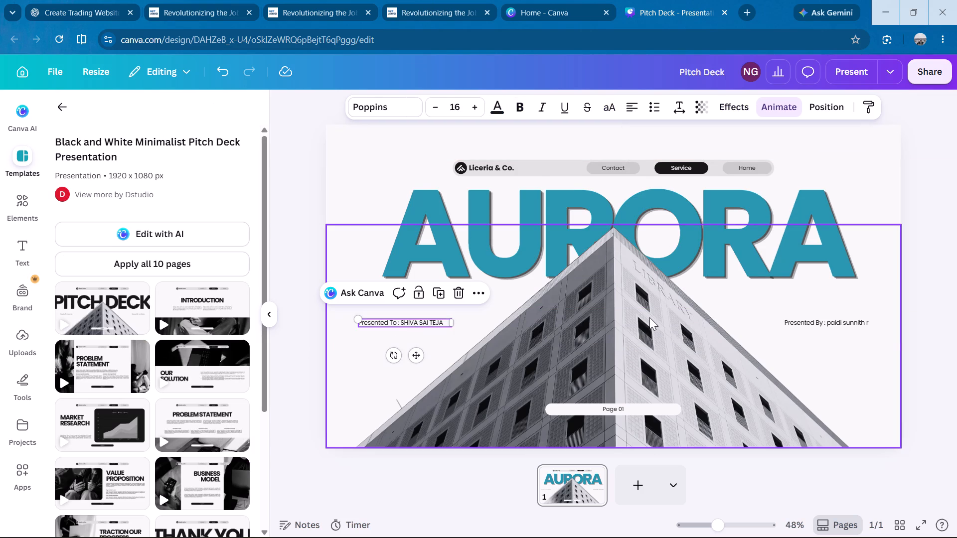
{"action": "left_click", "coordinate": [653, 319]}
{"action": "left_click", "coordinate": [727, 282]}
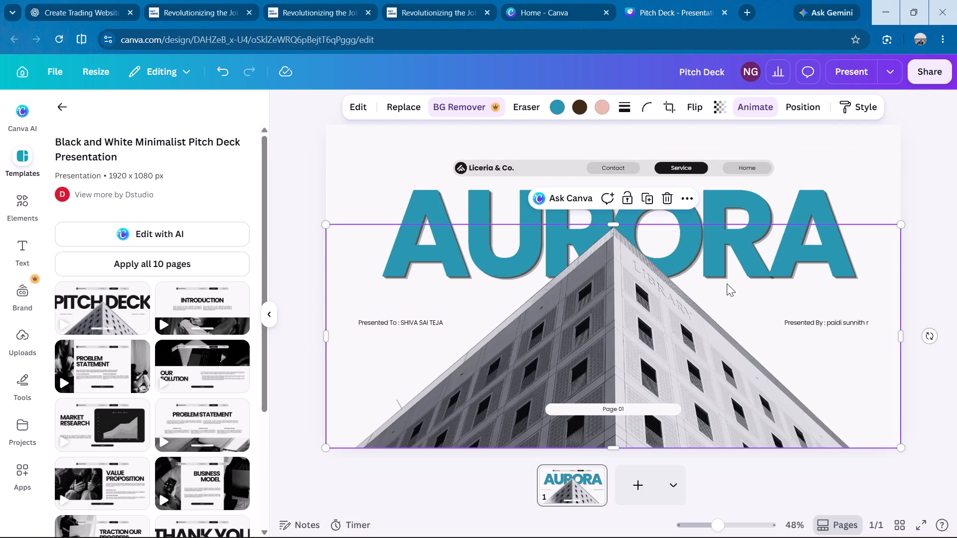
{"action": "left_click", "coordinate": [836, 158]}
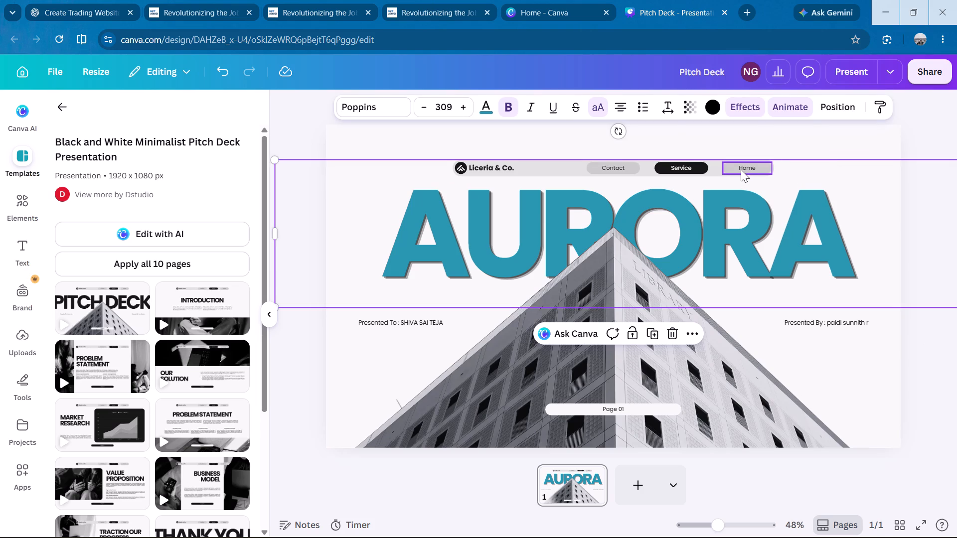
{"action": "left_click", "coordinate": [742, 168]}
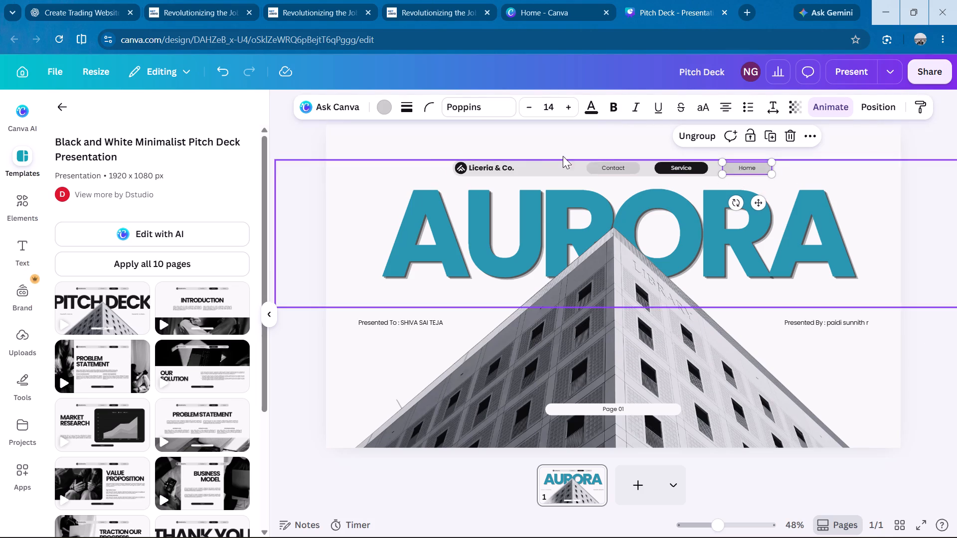
Replace the Liceria & Co. brand name in the cover's header bar with Aurora.edu.in.
{"action": "left_click", "coordinate": [506, 164]}
{"action": "left_click", "coordinate": [507, 172]}
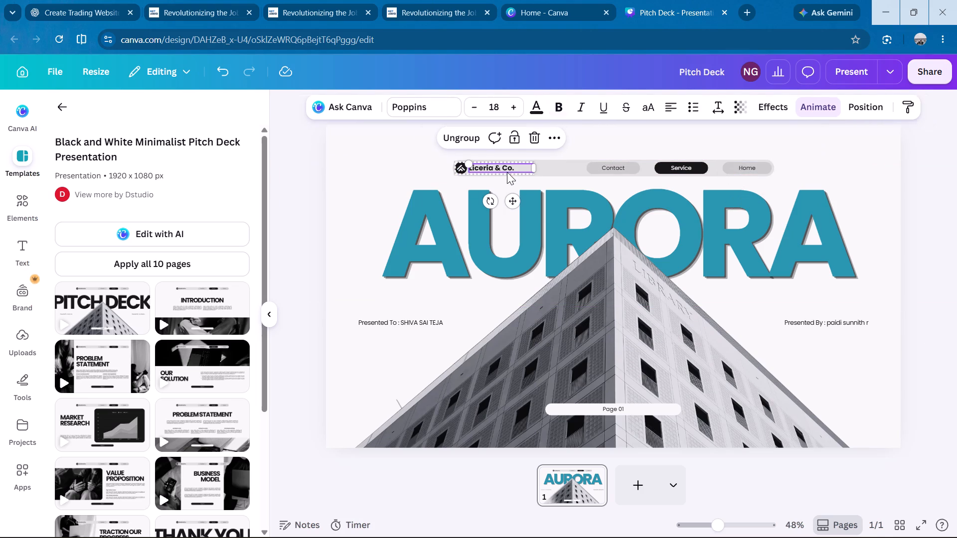
{"action": "left_click", "coordinate": [511, 169]}
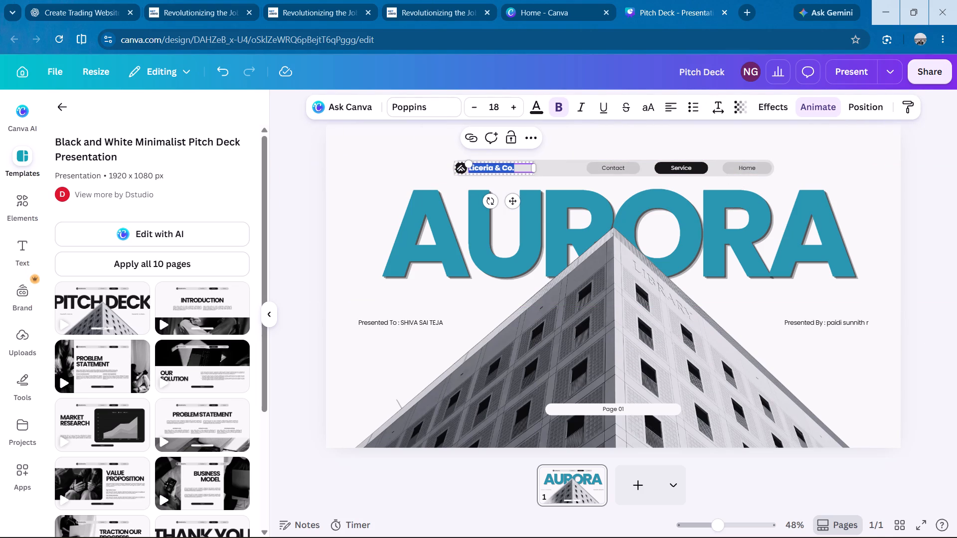
{"action": "left_click", "coordinate": [511, 169]}
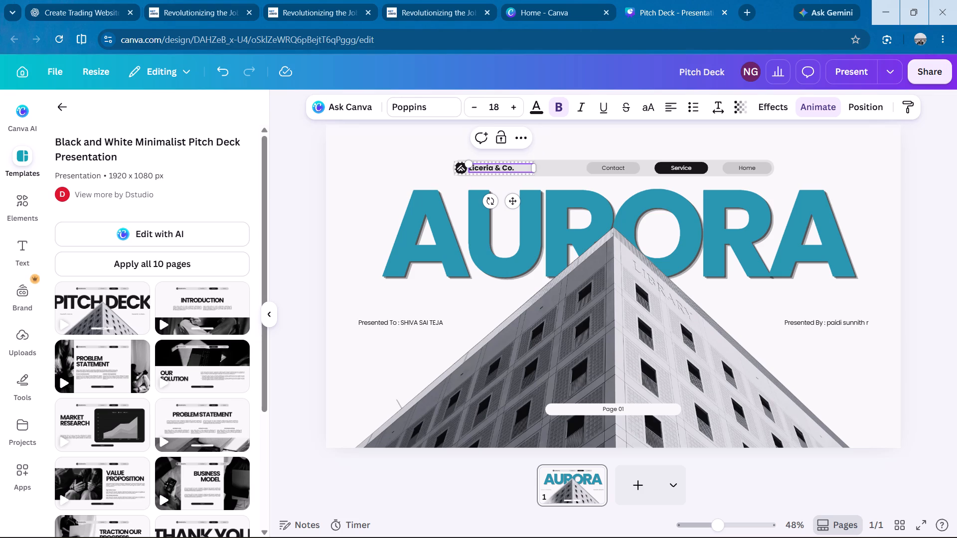
{"action": "key", "text": "BackSpace"}
{"action": "key", "text": "BackSpace"}
{"action": "key", "text": "BackSpace"}
{"action": "key", "text": "BackSpace"}
{"action": "key", "text": "BackSpace"}
{"action": "key", "text": "BackSpace"}
{"action": "key", "text": "BackSpace"}
{"action": "key", "text": "BackSpace"}
{"action": "key", "text": "BackSpace"}
{"action": "key", "text": "BackSpace"}
{"action": "key", "text": "BackSpace"}
{"action": "key", "text": "BackSpace"}
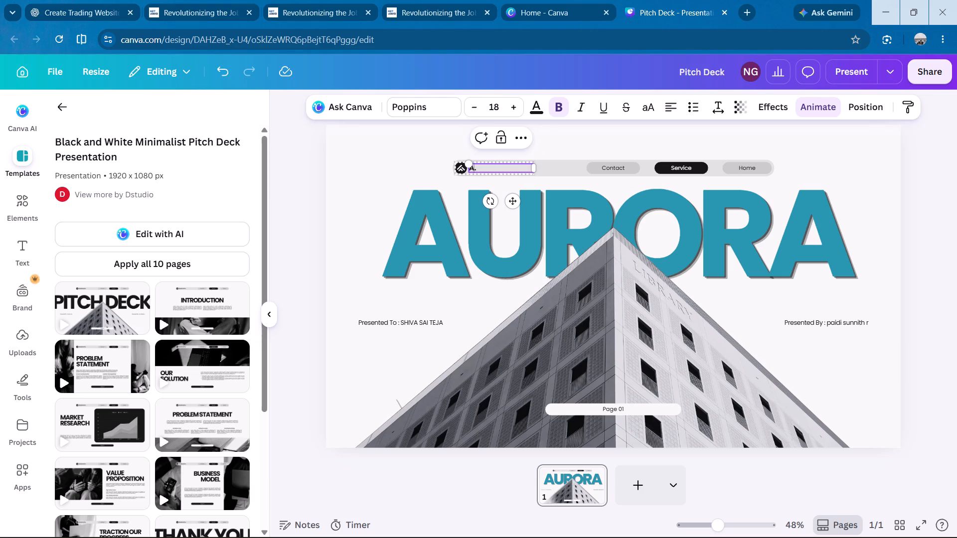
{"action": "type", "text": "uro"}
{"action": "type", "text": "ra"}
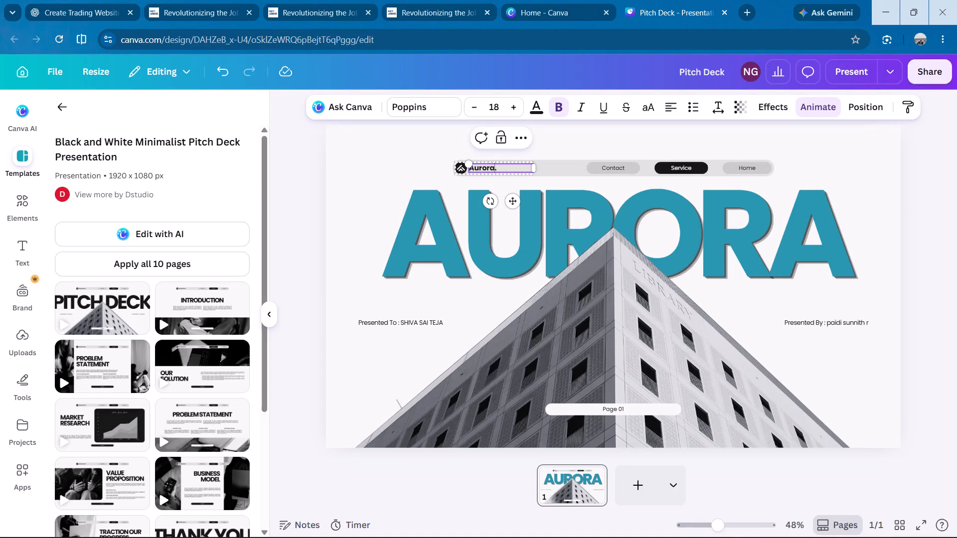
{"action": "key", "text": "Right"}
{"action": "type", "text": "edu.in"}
Add a colon after the word Contact on the header bar's Contact button.
{"action": "left_click", "coordinate": [595, 165]}
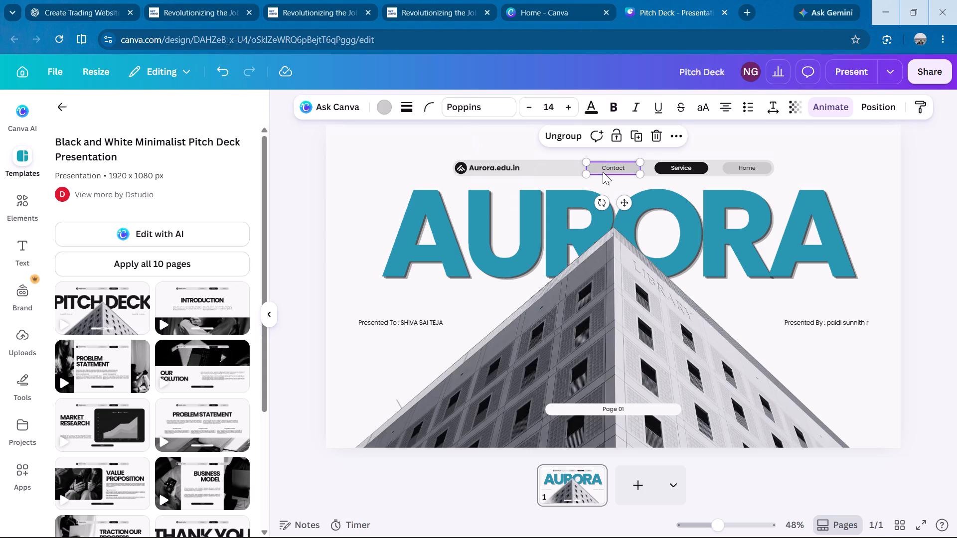
{"action": "double_click", "coordinate": [627, 166]}
{"action": "left_click", "coordinate": [627, 166]}
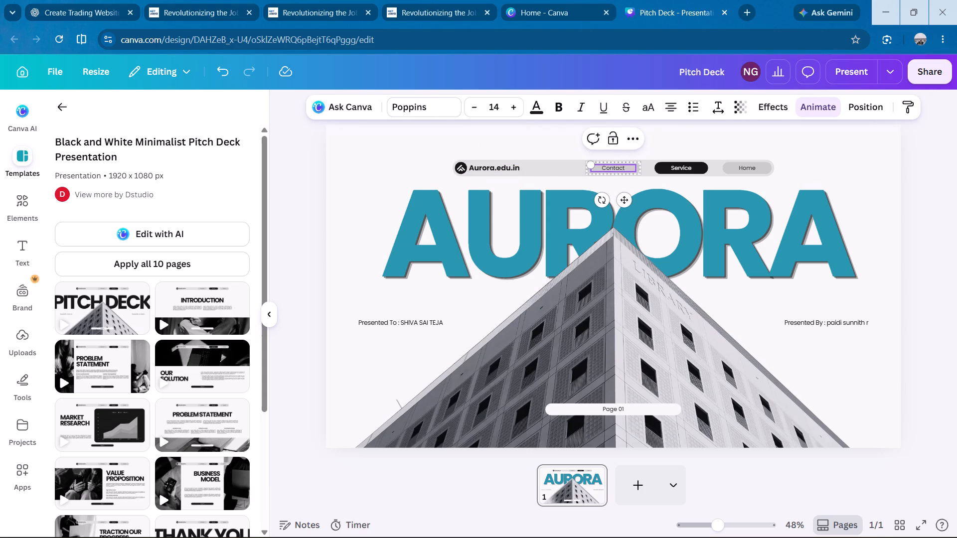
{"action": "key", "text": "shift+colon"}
Look up the admissions phone number on the Aurora University website in a new browser tab and add it to the header's Contact text.
{"action": "left_click", "coordinate": [751, 5]}
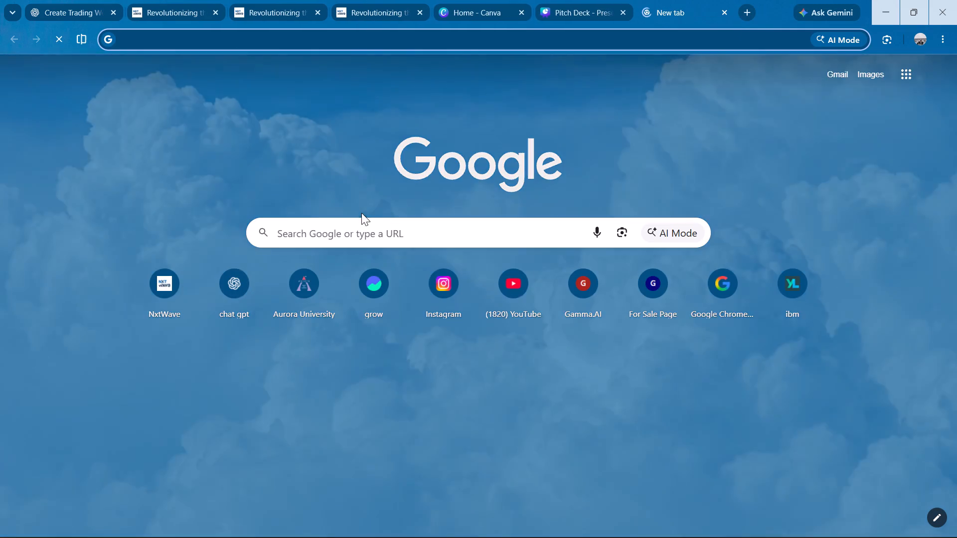
{"action": "left_click", "coordinate": [261, 311]}
{"action": "left_click", "coordinate": [306, 292]}
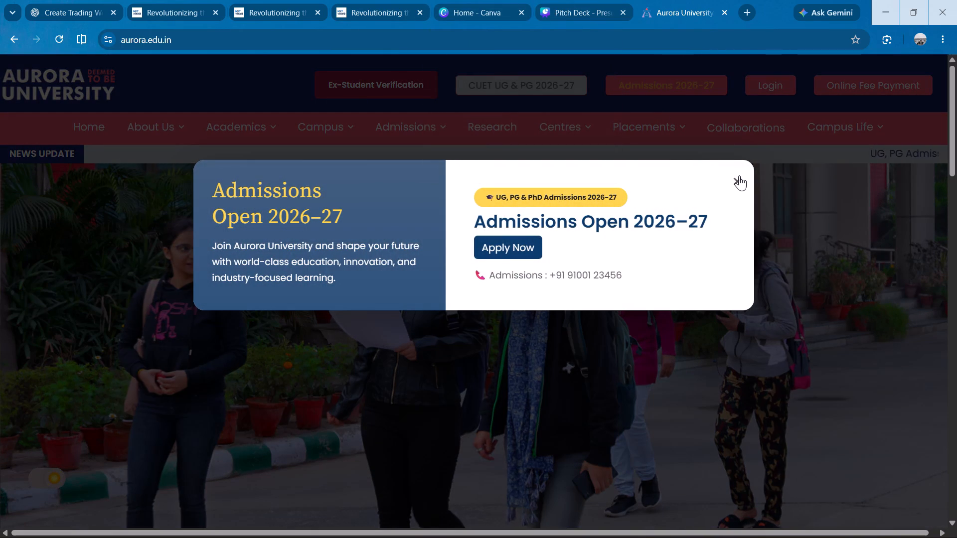
{"action": "left_click", "coordinate": [739, 175]}
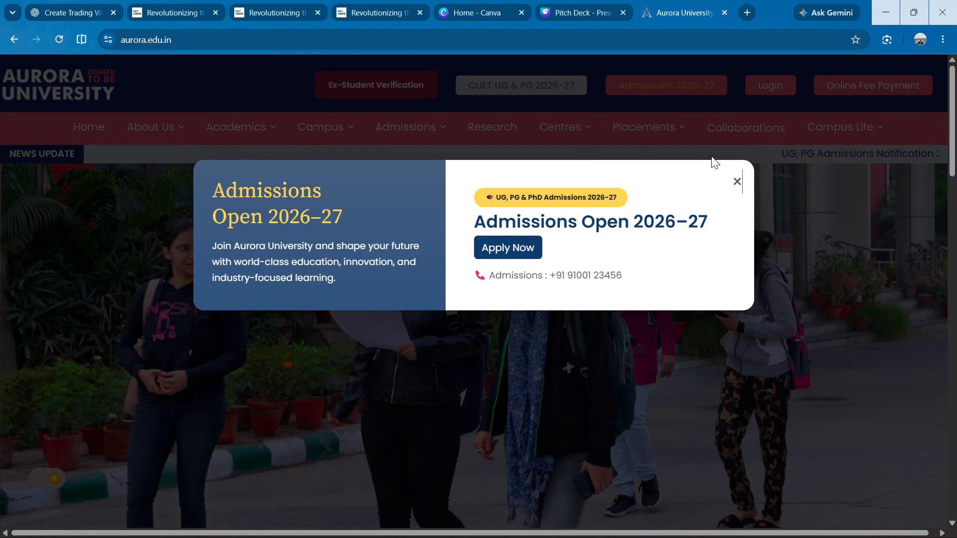
{"action": "left_click", "coordinate": [738, 173]}
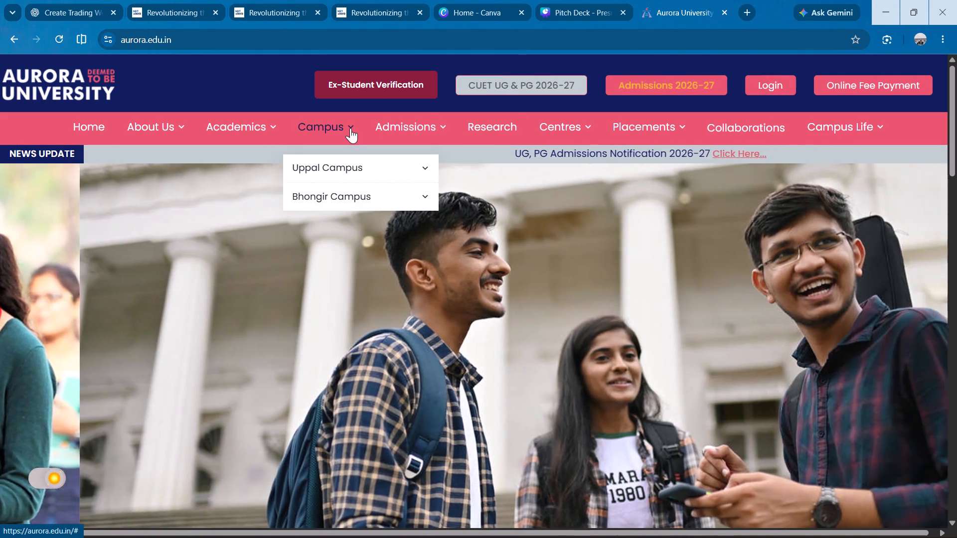
{"action": "left_click", "coordinate": [344, 165]}
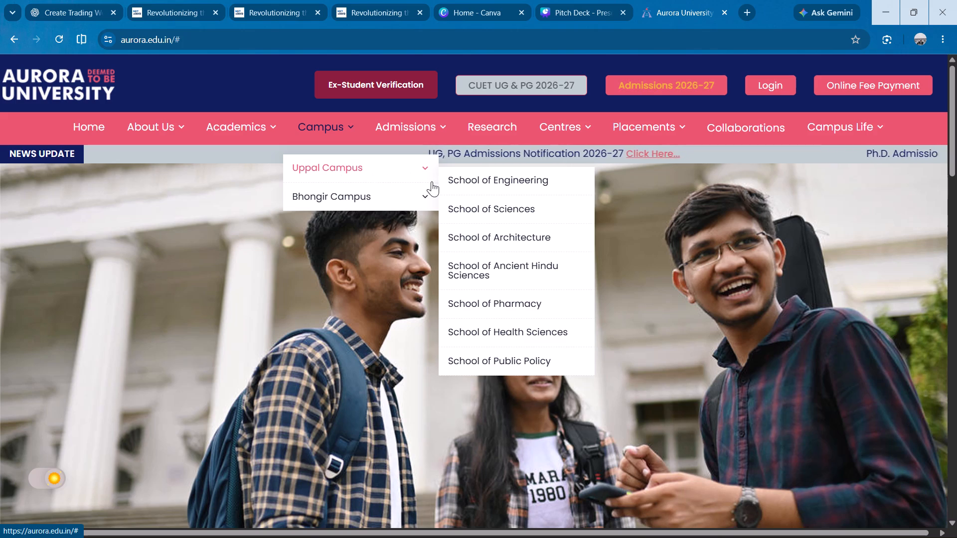
{"action": "left_click", "coordinate": [429, 192]}
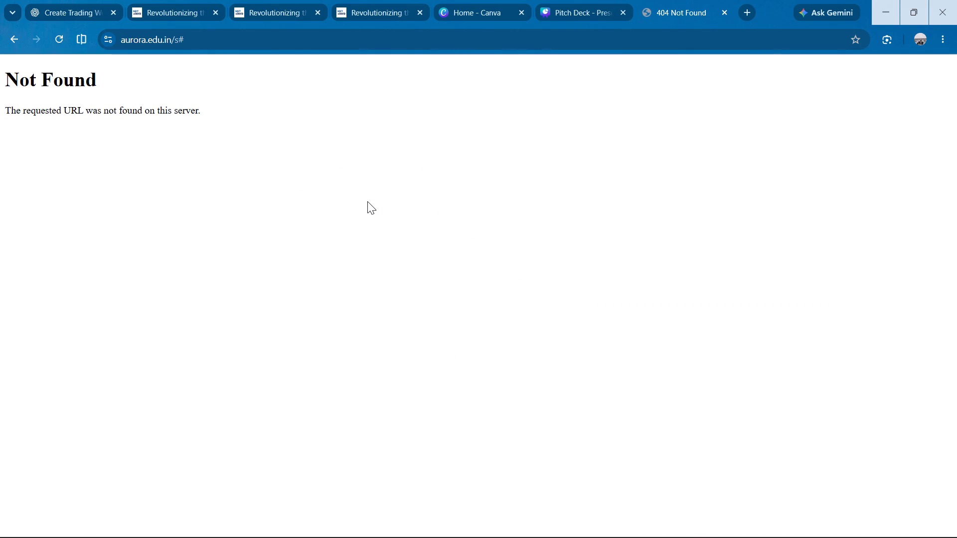
{"action": "left_click", "coordinate": [9, 40]}
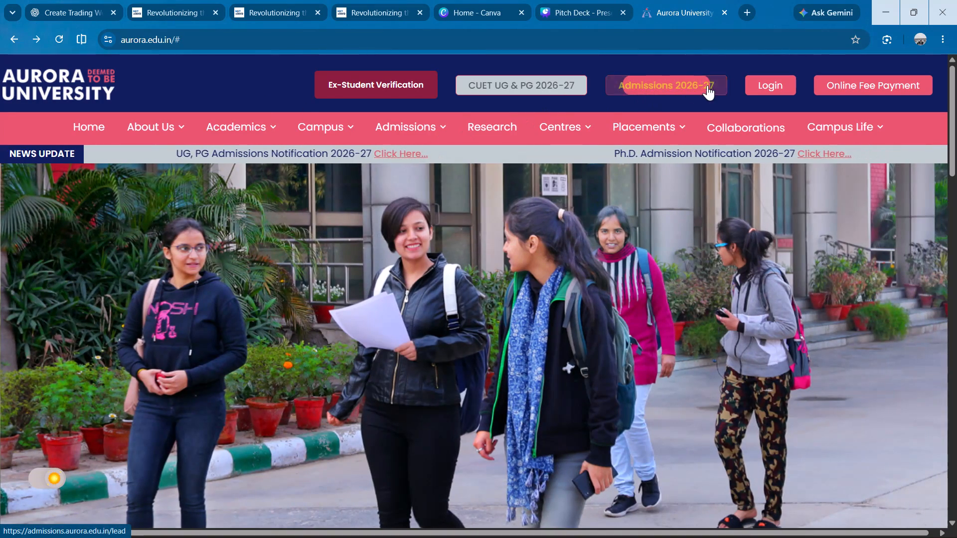
Copy the full admissions phone number from the university home page's admissions pop-up and paste it after Contact: in the Canva cover's header.
{"action": "left_click", "coordinate": [84, 123]}
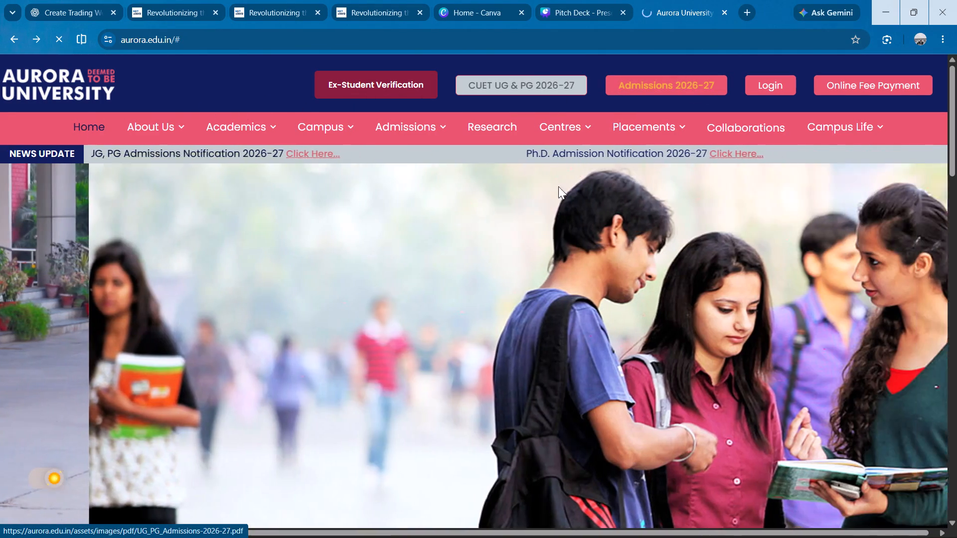
{"action": "scroll", "coordinate": [704, 197], "scroll_direction": "down", "scroll_amount": 6}
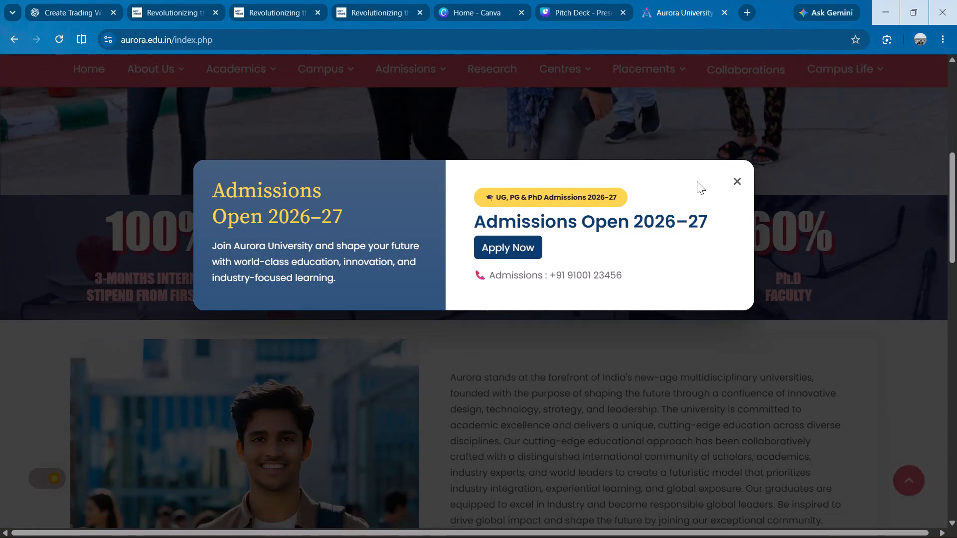
{"action": "left_click_drag", "start_coordinate": [622, 278], "coordinate": [578, 278]}
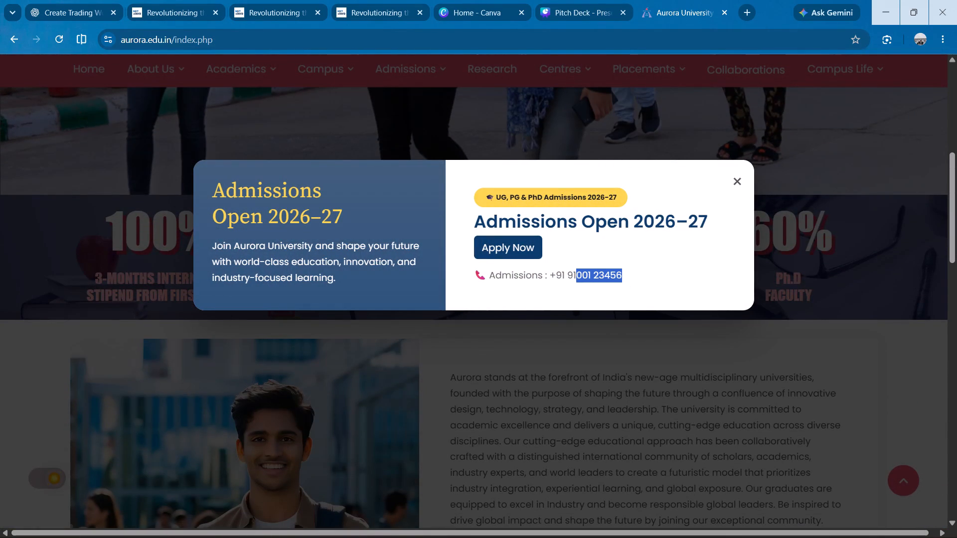
{"action": "left_click_drag", "start_coordinate": [578, 278], "coordinate": [563, 282]}
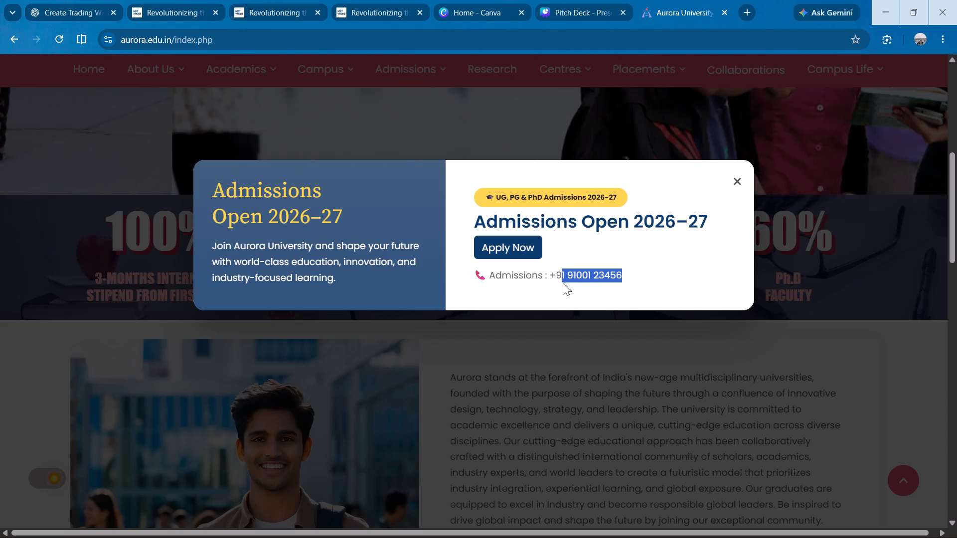
{"action": "left_click_drag", "start_coordinate": [563, 282], "coordinate": [567, 282]}
{"action": "left_click", "coordinate": [567, 279]}
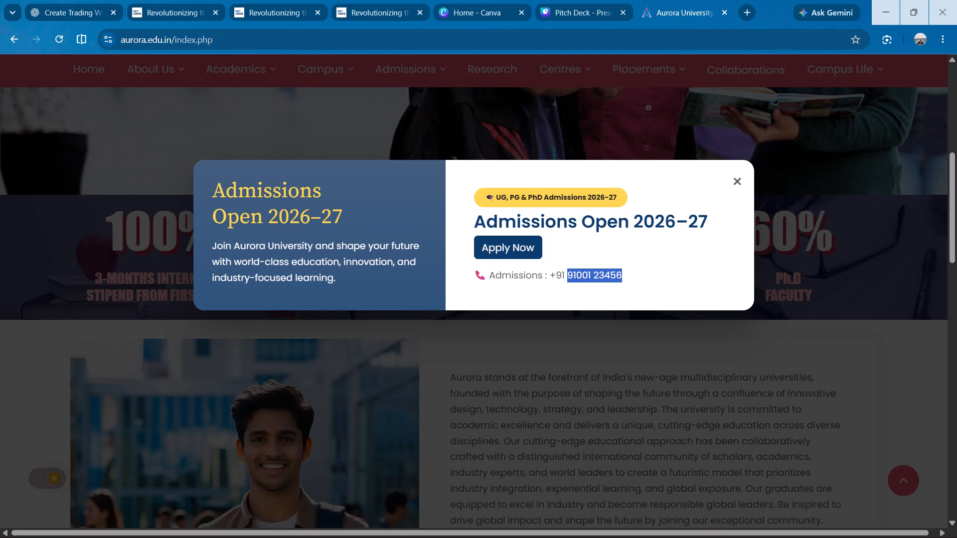
{"action": "left_click_drag", "start_coordinate": [624, 273], "coordinate": [546, 283]}
{"action": "left_click_drag", "start_coordinate": [546, 283], "coordinate": [548, 283]}
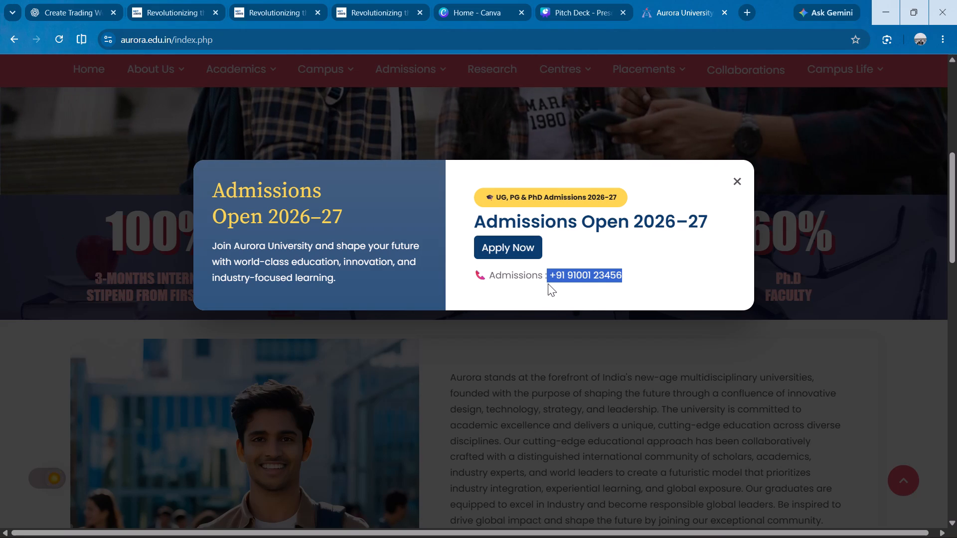
{"action": "key", "text": "ctrl+c"}
{"action": "key", "text": "ctrl+c"}
{"action": "left_click", "coordinate": [571, 0]}
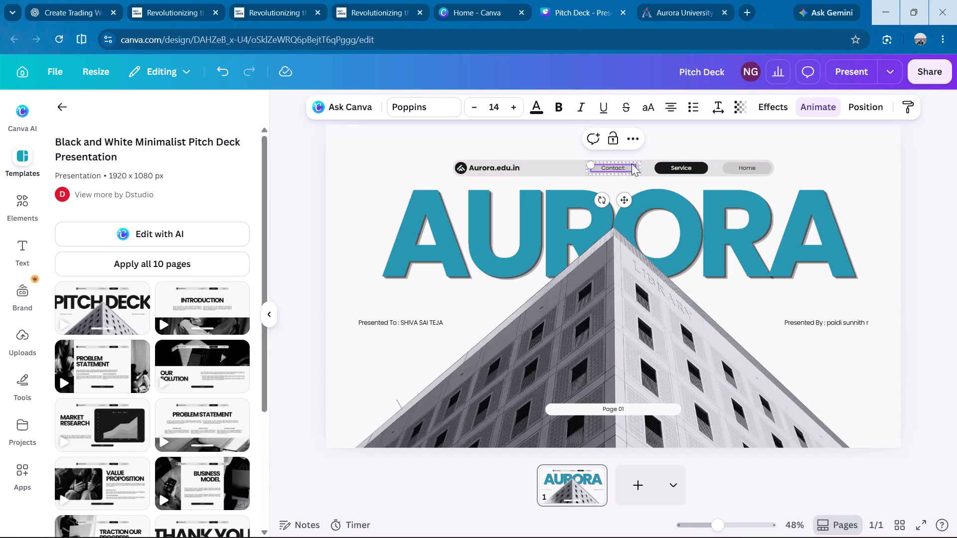
{"action": "key", "text": "ctrl+v"}
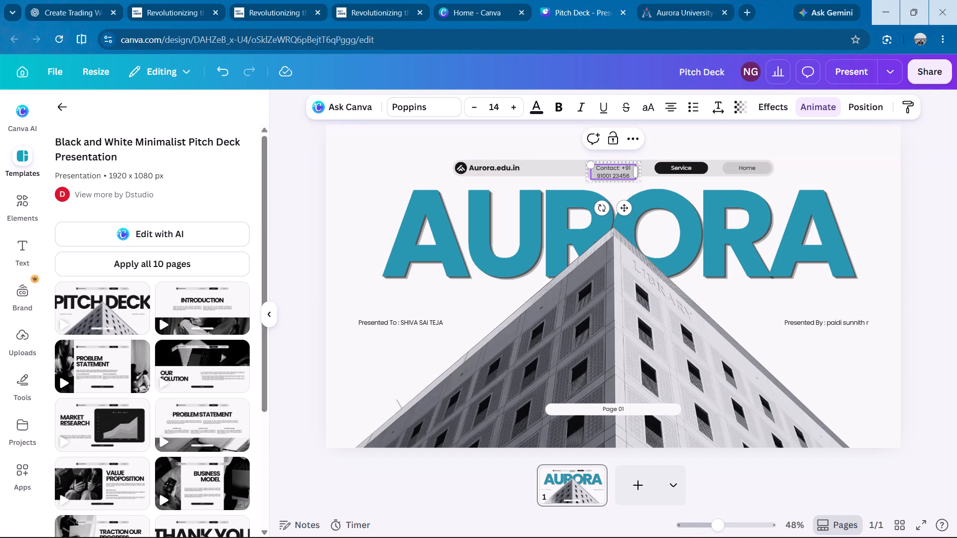
Adjust the Contact text box in the header bar to fit its phone number.
{"action": "left_click", "coordinate": [596, 174]}
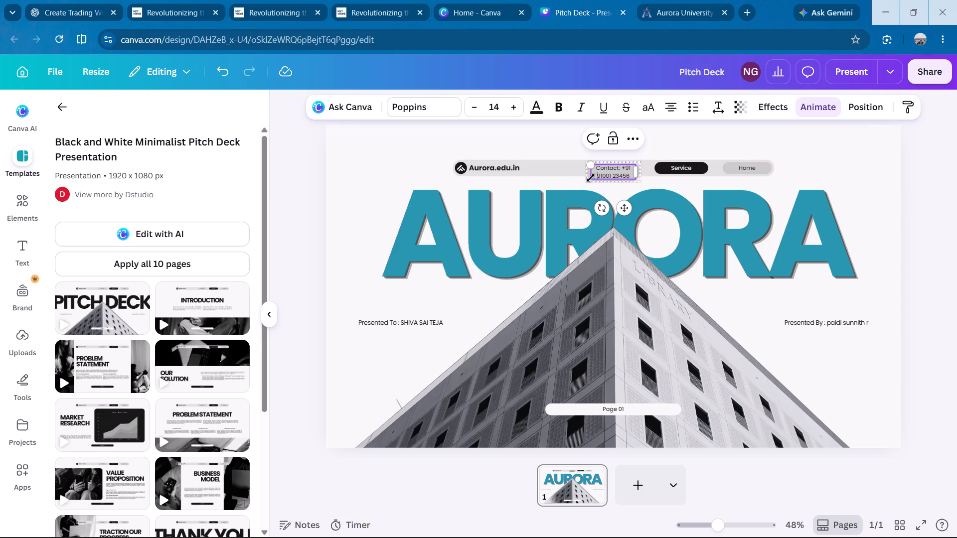
{"action": "left_click", "coordinate": [596, 174]}
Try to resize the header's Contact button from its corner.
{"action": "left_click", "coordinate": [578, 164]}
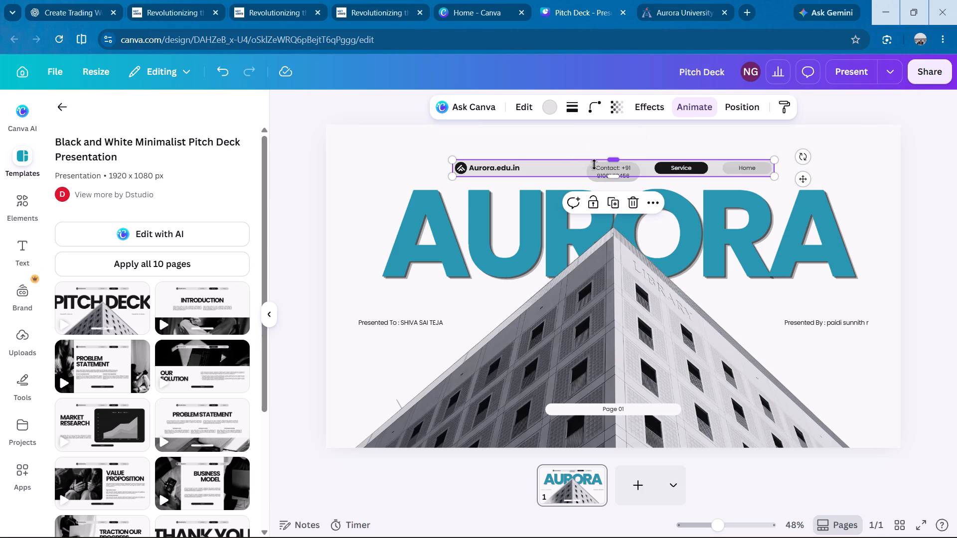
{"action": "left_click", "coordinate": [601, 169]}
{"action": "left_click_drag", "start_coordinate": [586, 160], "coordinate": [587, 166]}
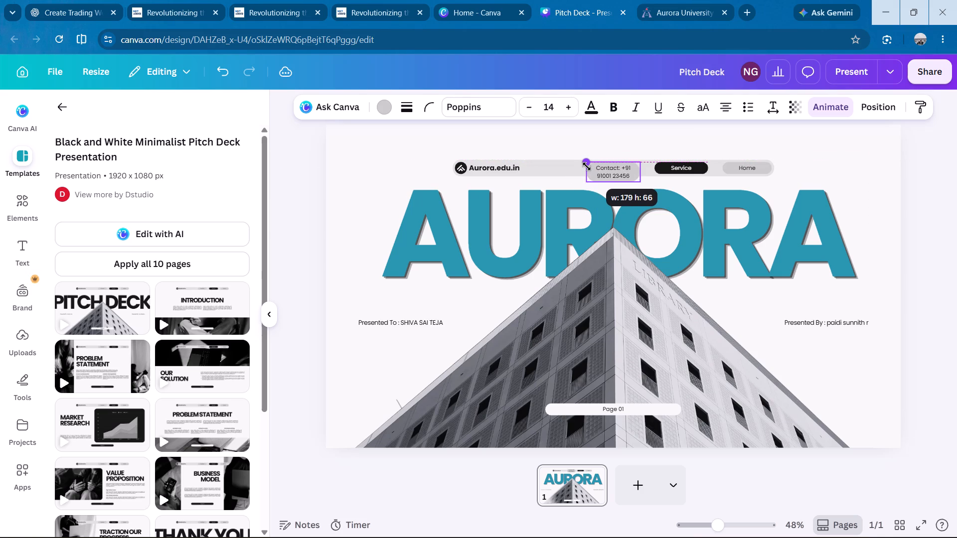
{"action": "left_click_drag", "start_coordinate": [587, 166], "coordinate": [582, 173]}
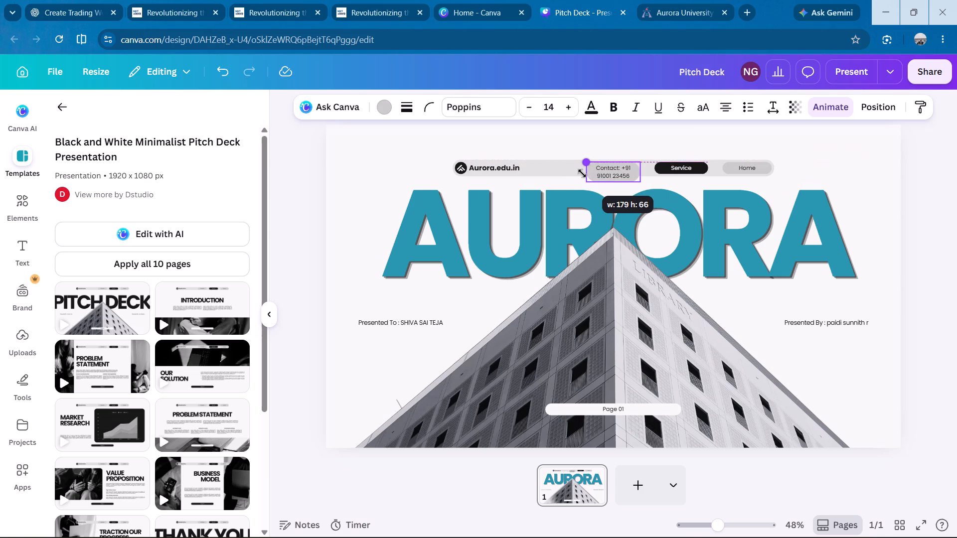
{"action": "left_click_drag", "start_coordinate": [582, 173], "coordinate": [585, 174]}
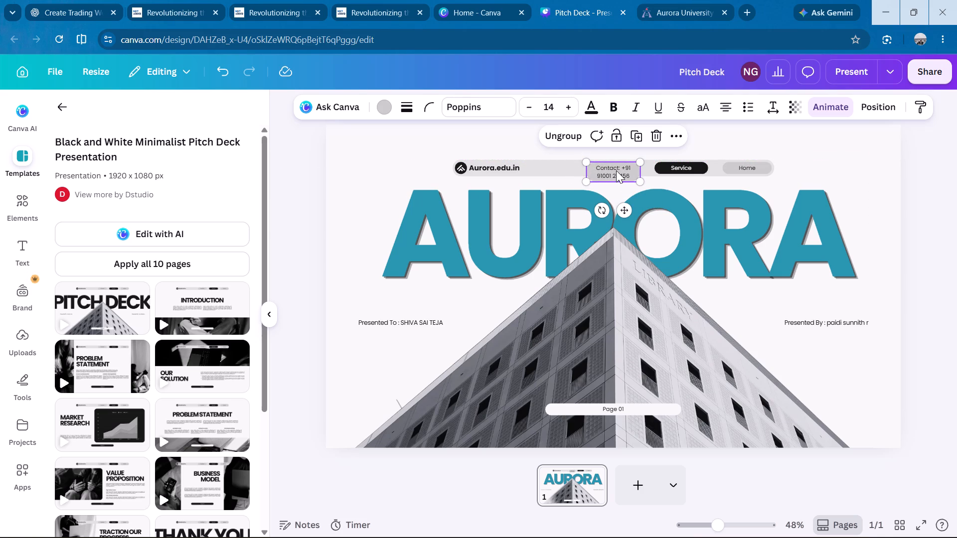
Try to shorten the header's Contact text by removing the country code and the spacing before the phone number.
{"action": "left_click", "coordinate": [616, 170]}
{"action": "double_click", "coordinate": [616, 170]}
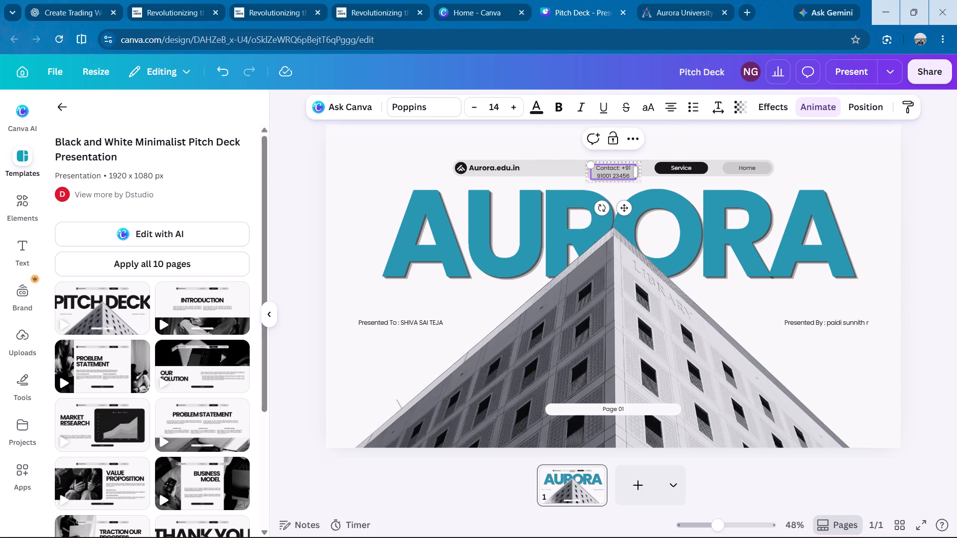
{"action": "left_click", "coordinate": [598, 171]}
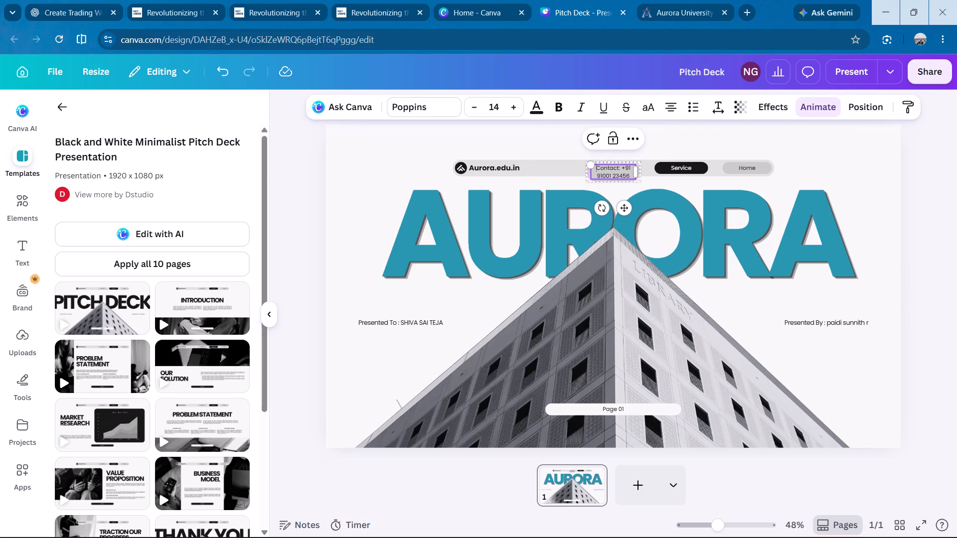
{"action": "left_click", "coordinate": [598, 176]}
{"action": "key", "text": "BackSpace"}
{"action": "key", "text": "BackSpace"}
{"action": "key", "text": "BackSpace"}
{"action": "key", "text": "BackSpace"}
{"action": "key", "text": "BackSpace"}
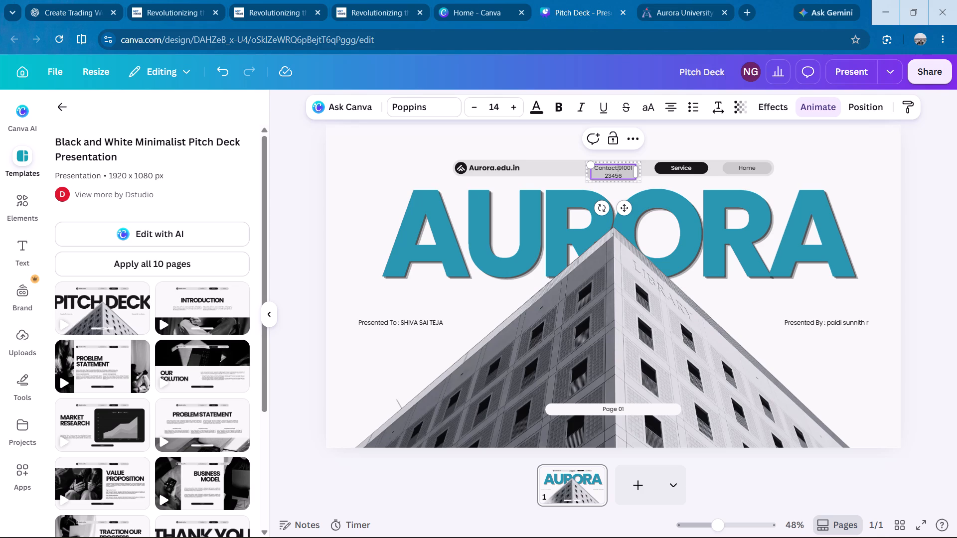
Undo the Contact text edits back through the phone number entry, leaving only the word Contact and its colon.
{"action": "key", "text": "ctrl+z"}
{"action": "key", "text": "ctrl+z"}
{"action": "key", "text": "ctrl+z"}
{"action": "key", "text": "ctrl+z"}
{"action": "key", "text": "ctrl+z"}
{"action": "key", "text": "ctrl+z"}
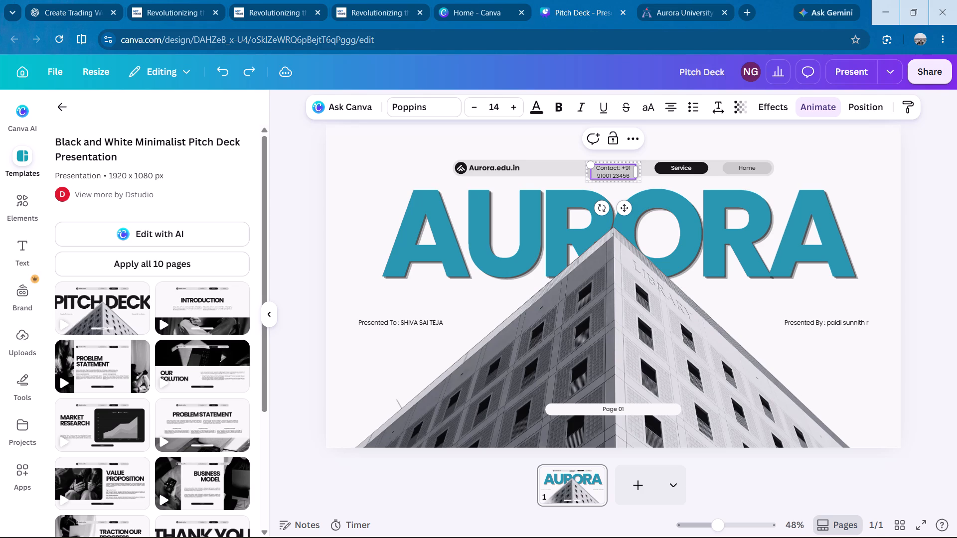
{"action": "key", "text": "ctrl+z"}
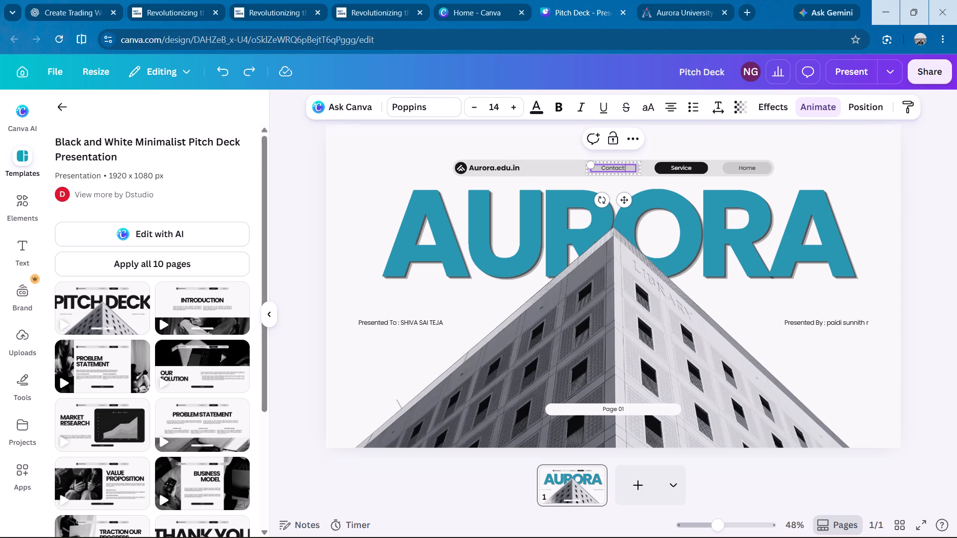
Replace the Contact: label in the cover's header bar with NIAT.
{"action": "left_click", "coordinate": [660, 175]}
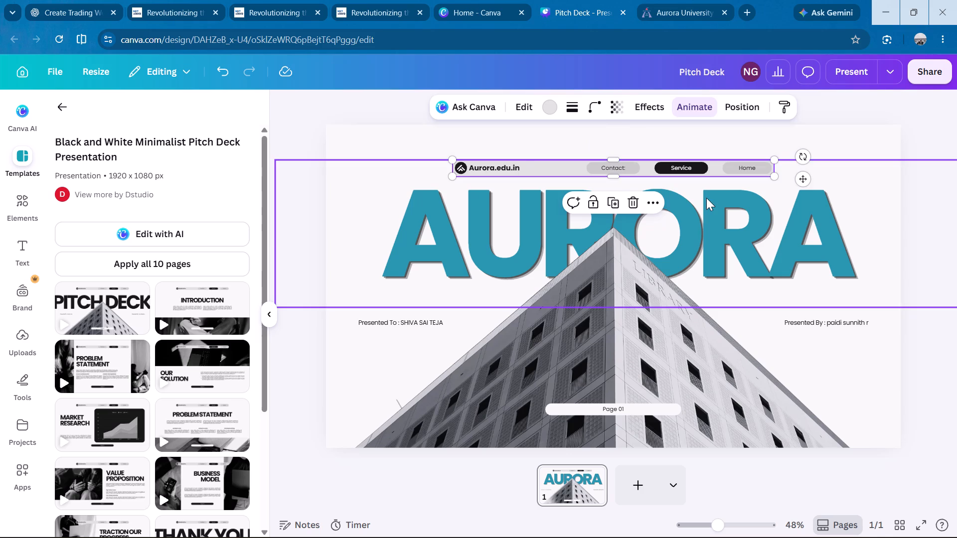
{"action": "left_click", "coordinate": [706, 198]}
{"action": "left_click", "coordinate": [632, 170]}
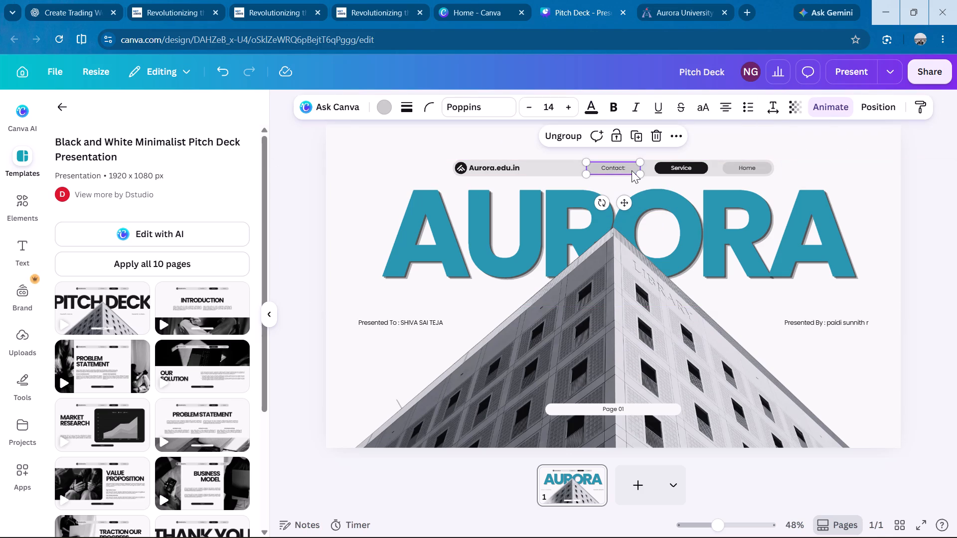
{"action": "double_click", "coordinate": [617, 166]}
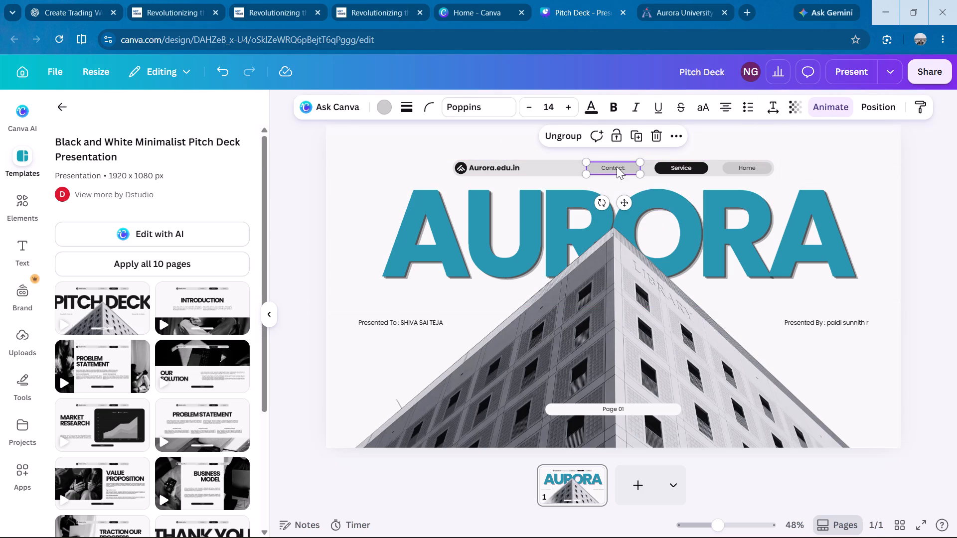
{"action": "left_click", "coordinate": [629, 169]}
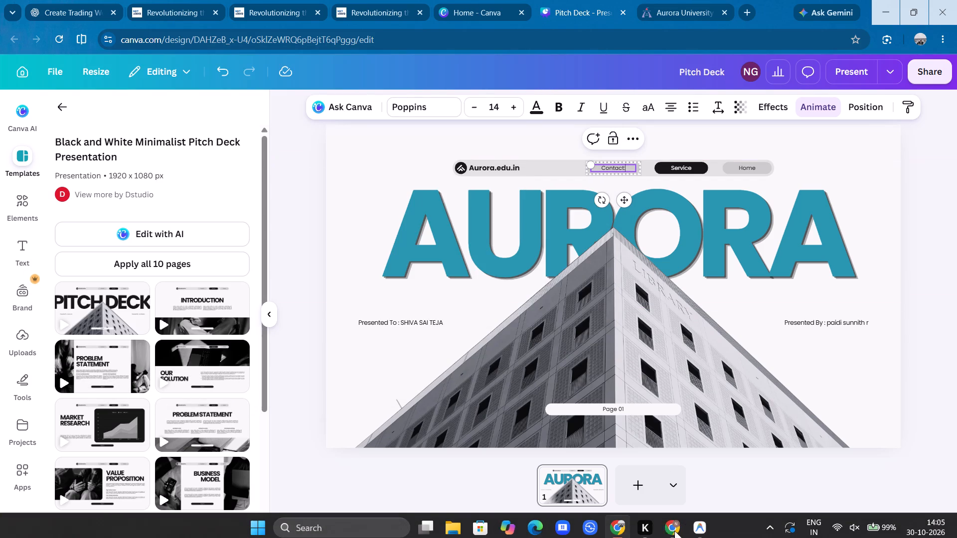
{"action": "left_click", "coordinate": [629, 169]}
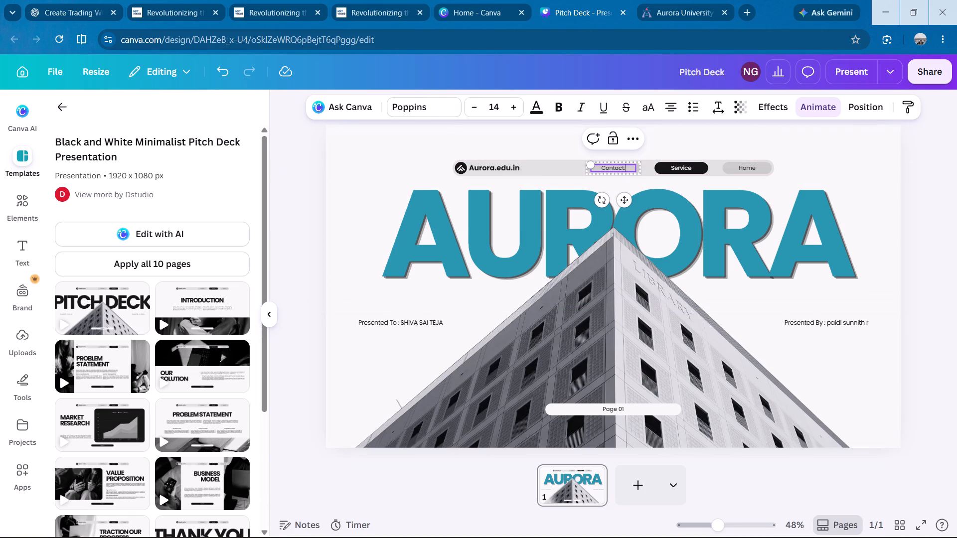
{"action": "key", "text": "BackSpace"}
{"action": "key", "text": "BackSpace"}
{"action": "key", "text": "BackSpace"}
{"action": "key", "text": "BackSpace"}
{"action": "key", "text": "BackSpace"}
{"action": "key", "text": "BackSpace"}
{"action": "key", "text": "BackSpace"}
{"action": "key", "text": "BackSpace"}
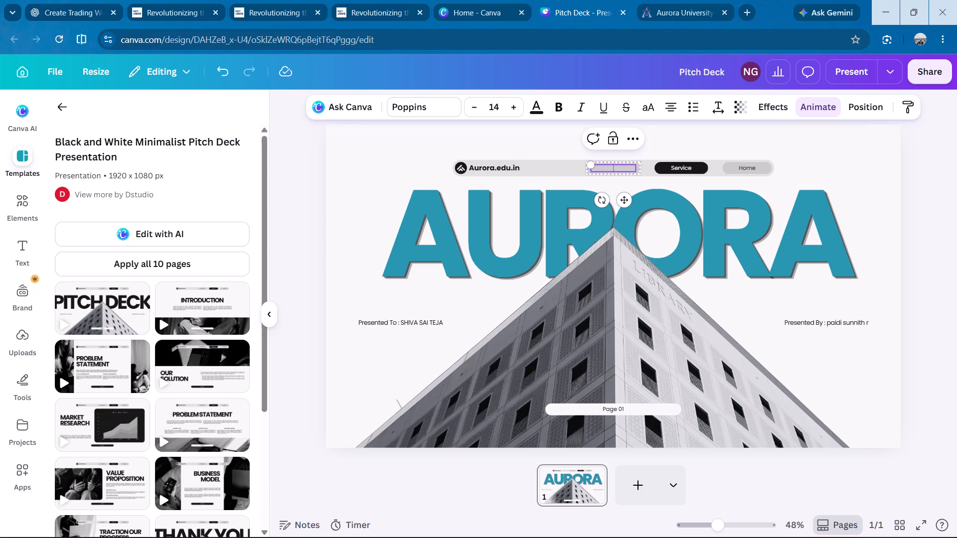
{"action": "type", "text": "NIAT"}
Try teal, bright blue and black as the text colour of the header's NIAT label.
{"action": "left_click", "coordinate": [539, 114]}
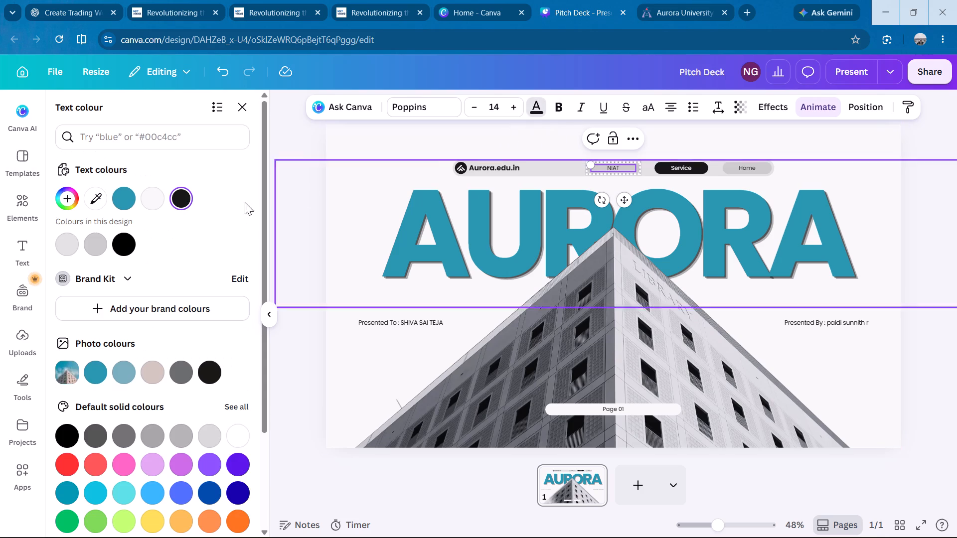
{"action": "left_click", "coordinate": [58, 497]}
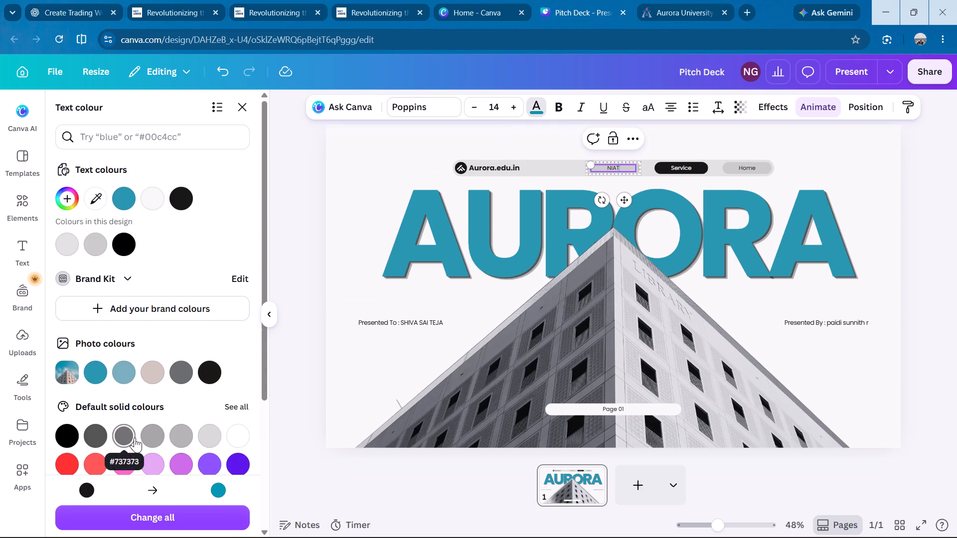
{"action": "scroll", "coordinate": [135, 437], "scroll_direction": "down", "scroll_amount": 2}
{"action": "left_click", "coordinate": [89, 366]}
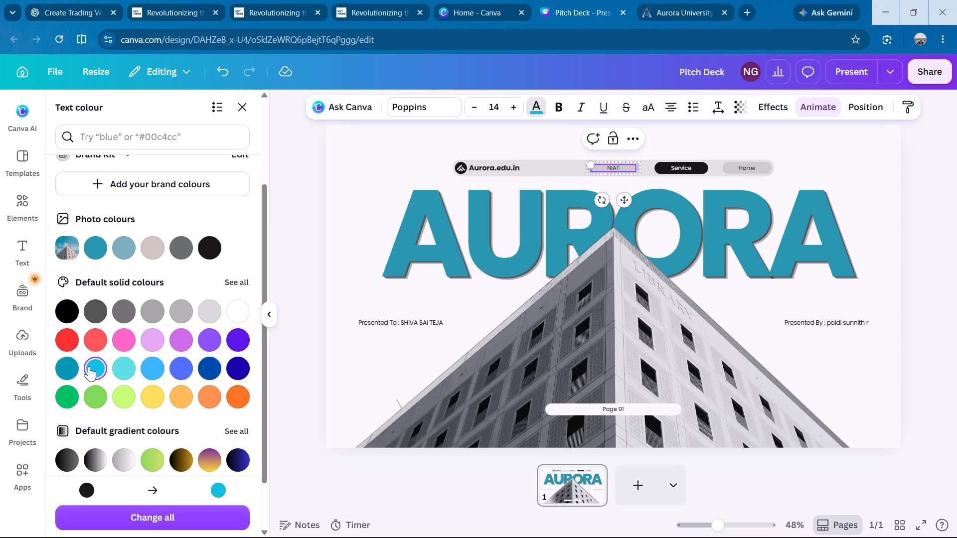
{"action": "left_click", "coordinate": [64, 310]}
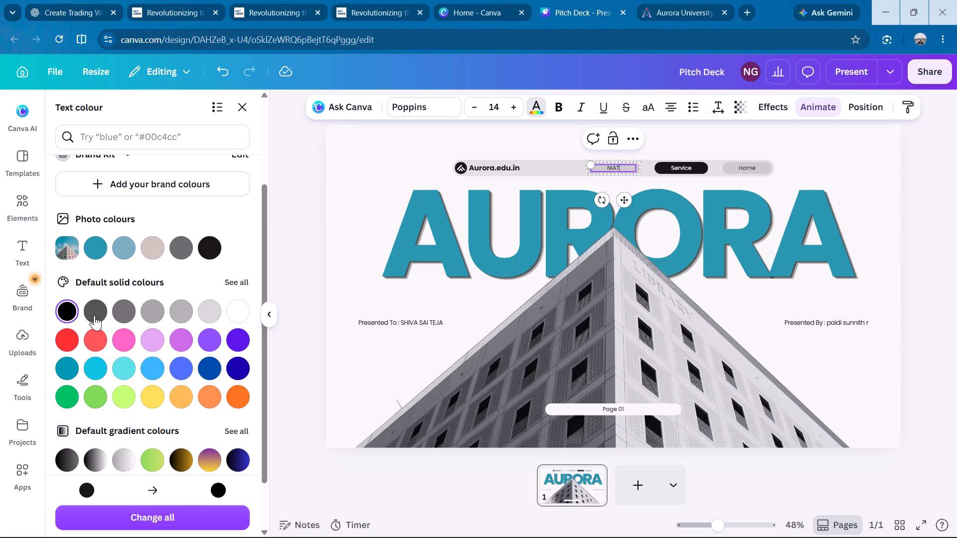
Select the whole NIAT label in the header bar and set its text colour to bright red.
{"action": "left_click", "coordinate": [632, 167]}
{"action": "left_click_drag", "start_coordinate": [625, 167], "coordinate": [605, 168]}
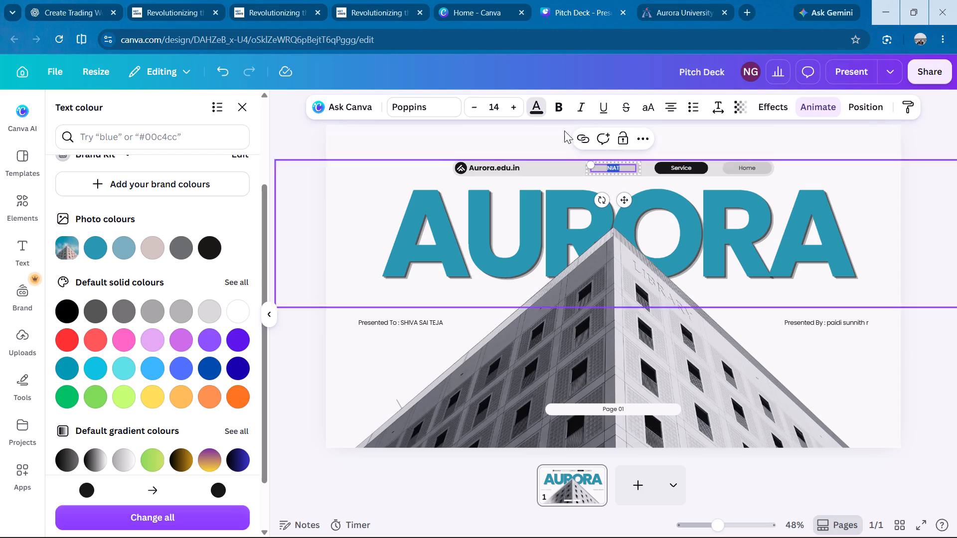
{"action": "left_click", "coordinate": [530, 105]}
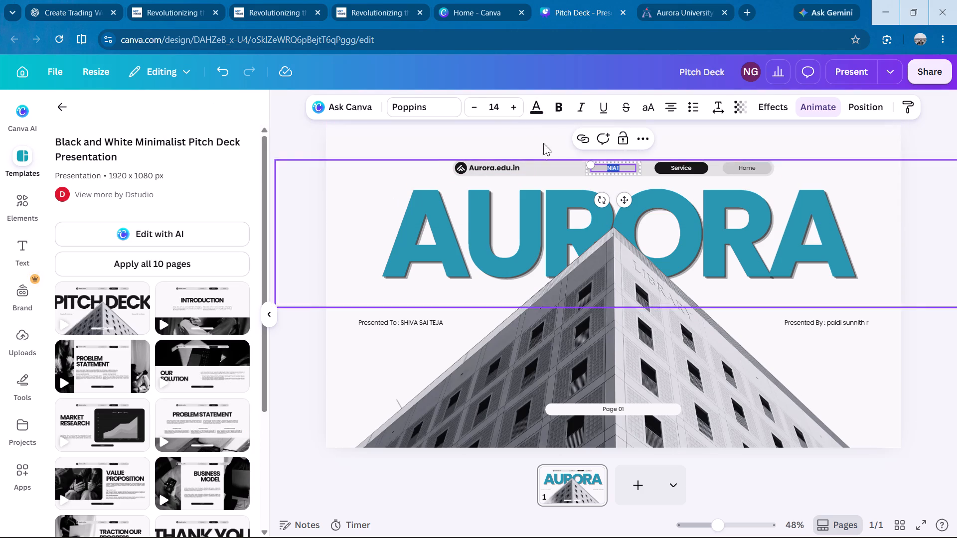
{"action": "left_click", "coordinate": [529, 112]}
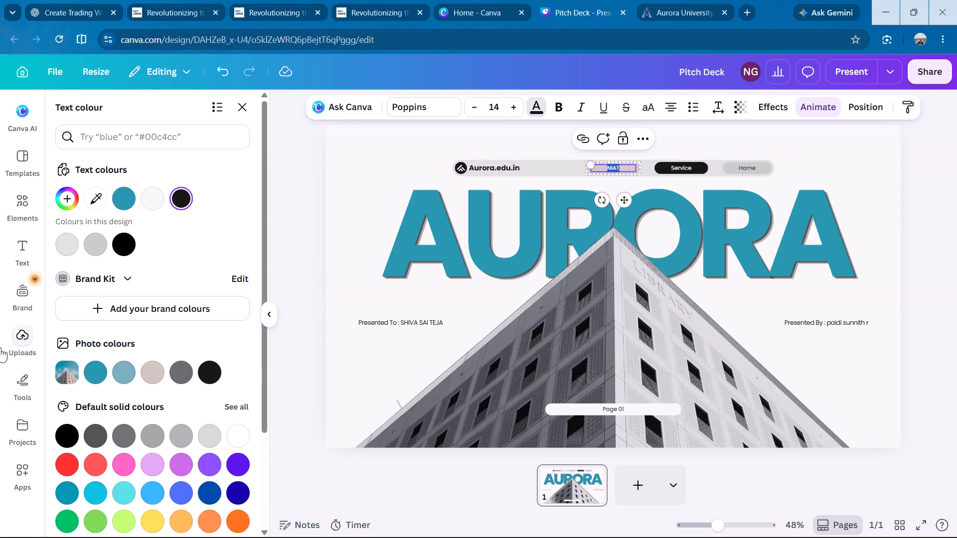
{"action": "left_click", "coordinate": [96, 457]}
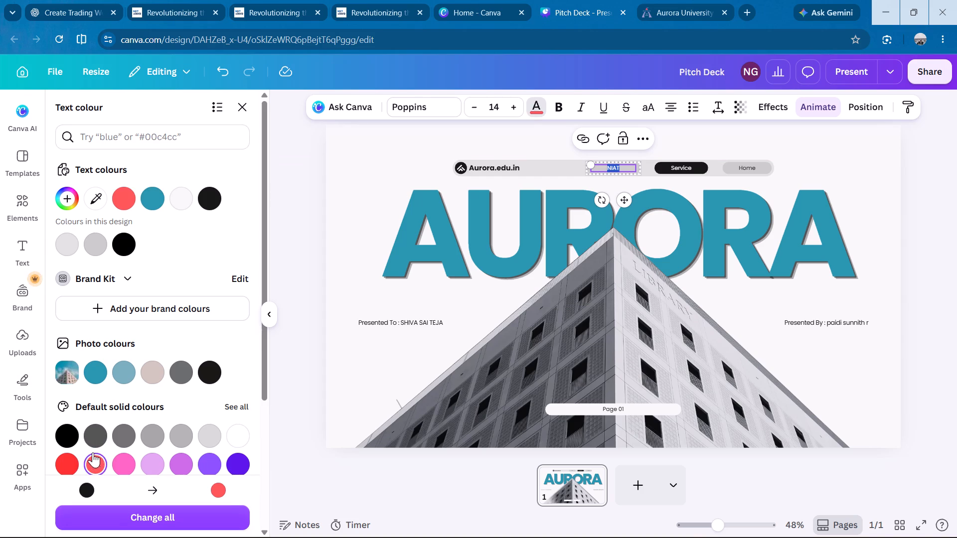
{"action": "left_click", "coordinate": [63, 455]}
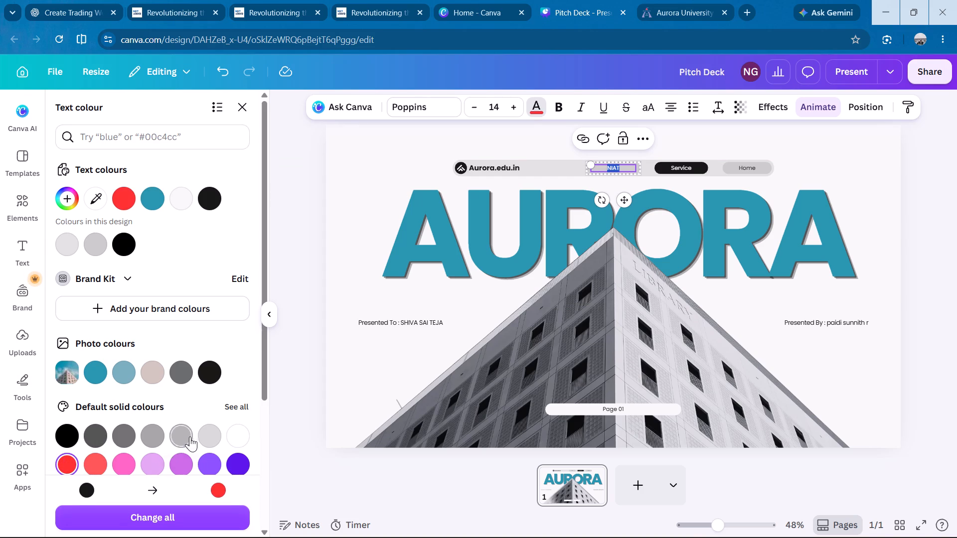
{"action": "left_click", "coordinate": [129, 201]}
{"action": "left_click", "coordinate": [640, 175]}
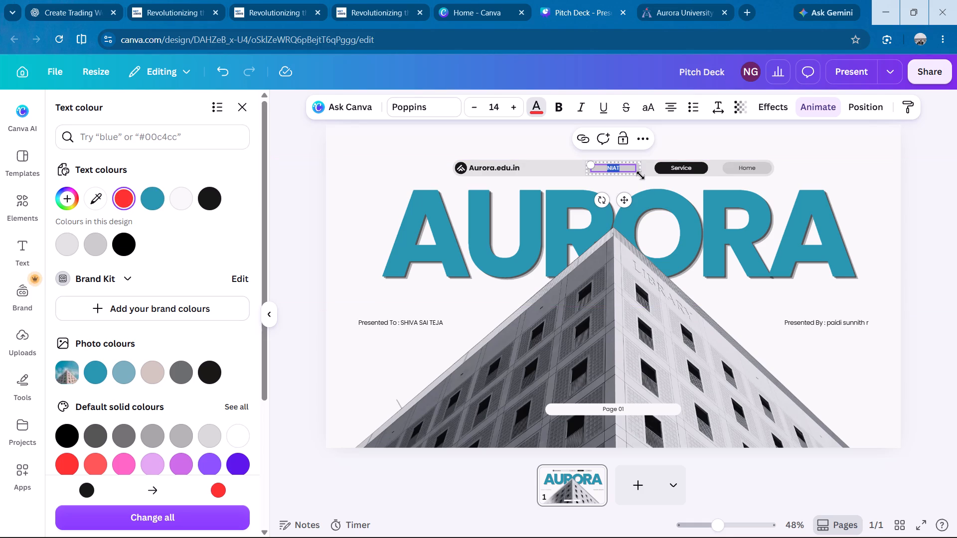
{"action": "left_click", "coordinate": [641, 183]}
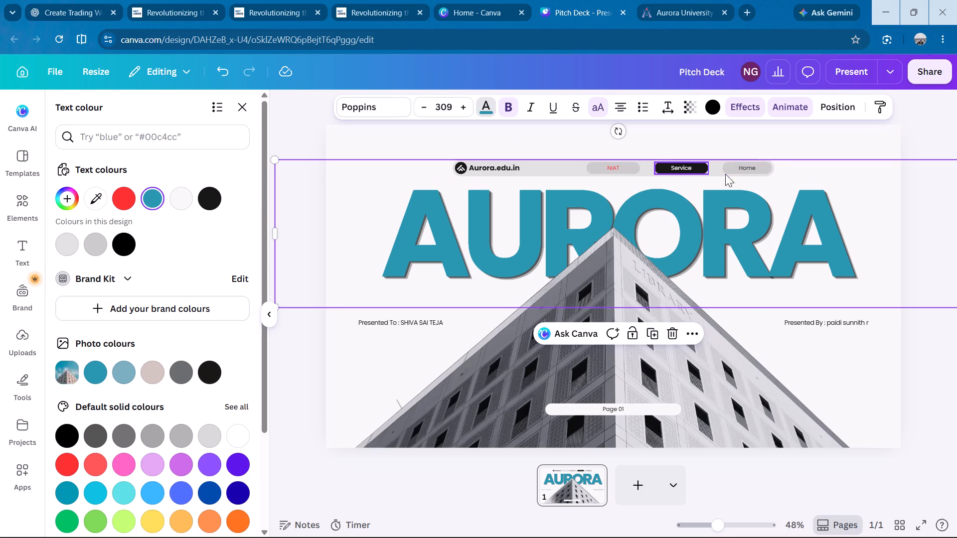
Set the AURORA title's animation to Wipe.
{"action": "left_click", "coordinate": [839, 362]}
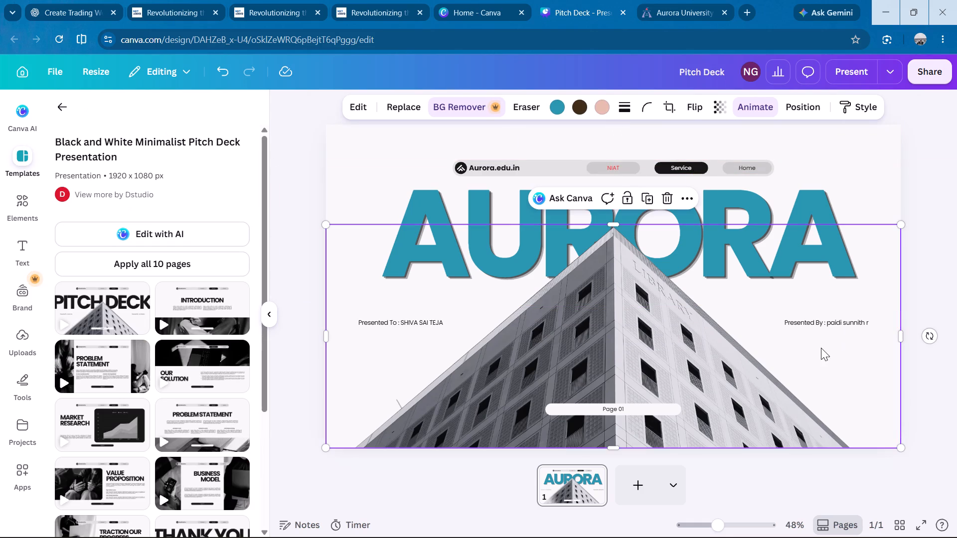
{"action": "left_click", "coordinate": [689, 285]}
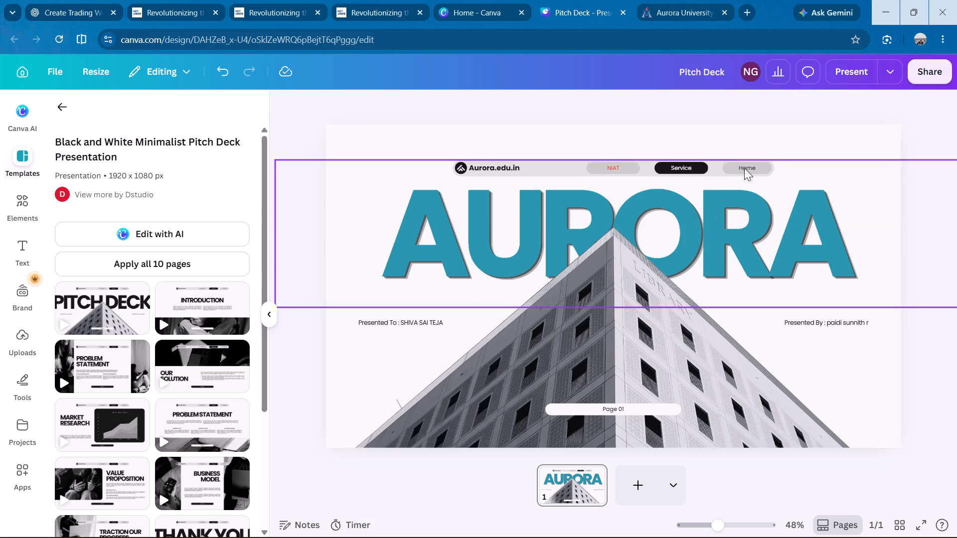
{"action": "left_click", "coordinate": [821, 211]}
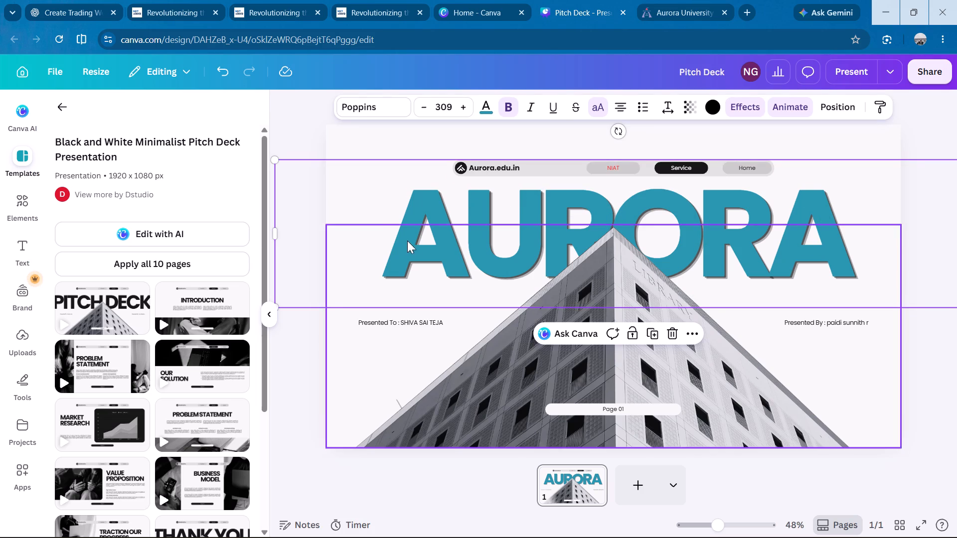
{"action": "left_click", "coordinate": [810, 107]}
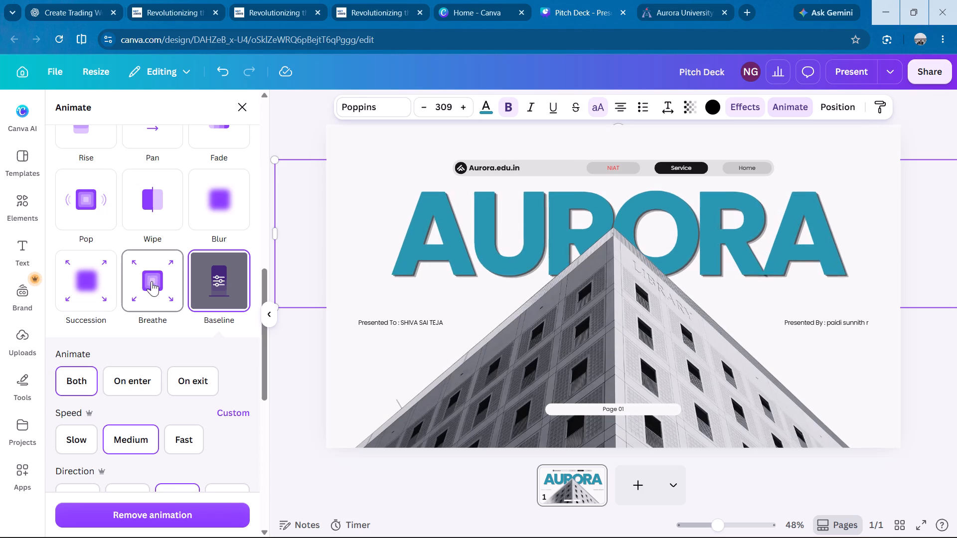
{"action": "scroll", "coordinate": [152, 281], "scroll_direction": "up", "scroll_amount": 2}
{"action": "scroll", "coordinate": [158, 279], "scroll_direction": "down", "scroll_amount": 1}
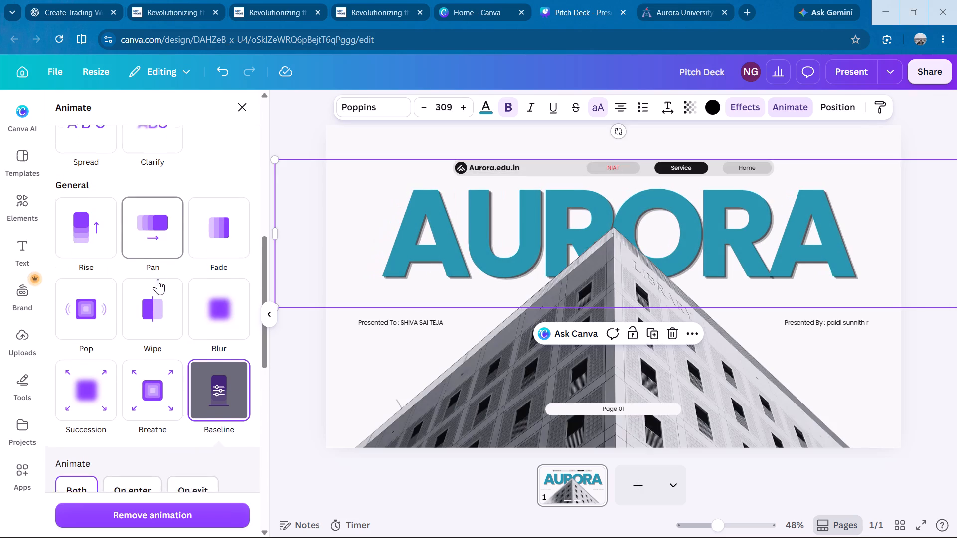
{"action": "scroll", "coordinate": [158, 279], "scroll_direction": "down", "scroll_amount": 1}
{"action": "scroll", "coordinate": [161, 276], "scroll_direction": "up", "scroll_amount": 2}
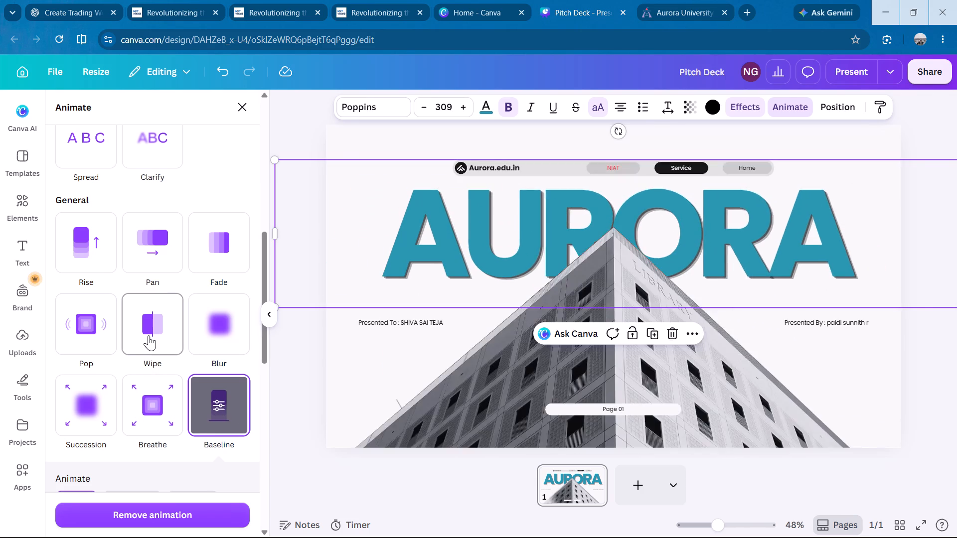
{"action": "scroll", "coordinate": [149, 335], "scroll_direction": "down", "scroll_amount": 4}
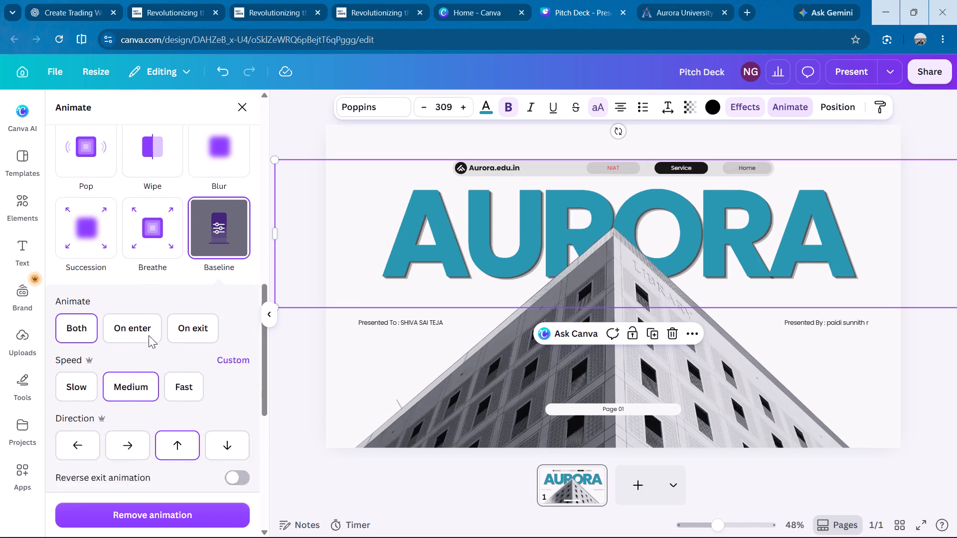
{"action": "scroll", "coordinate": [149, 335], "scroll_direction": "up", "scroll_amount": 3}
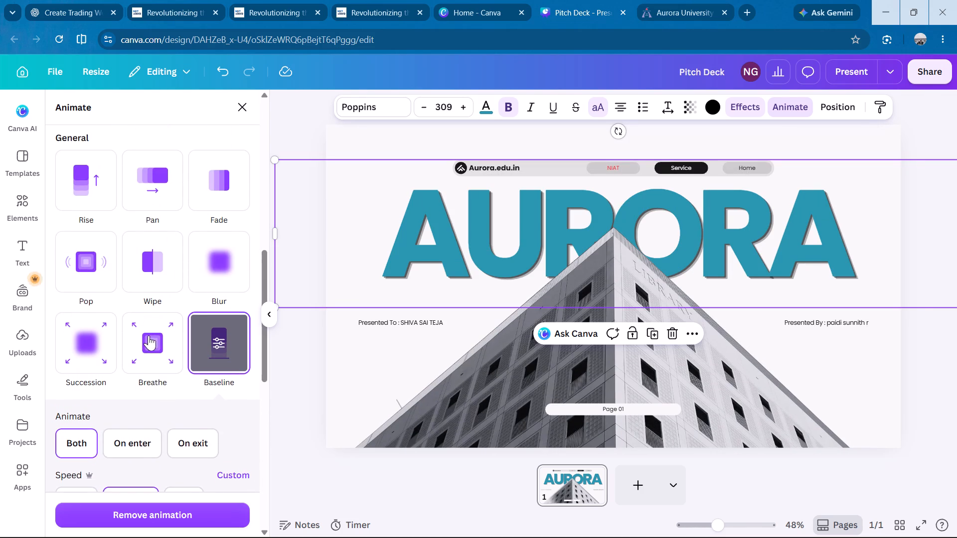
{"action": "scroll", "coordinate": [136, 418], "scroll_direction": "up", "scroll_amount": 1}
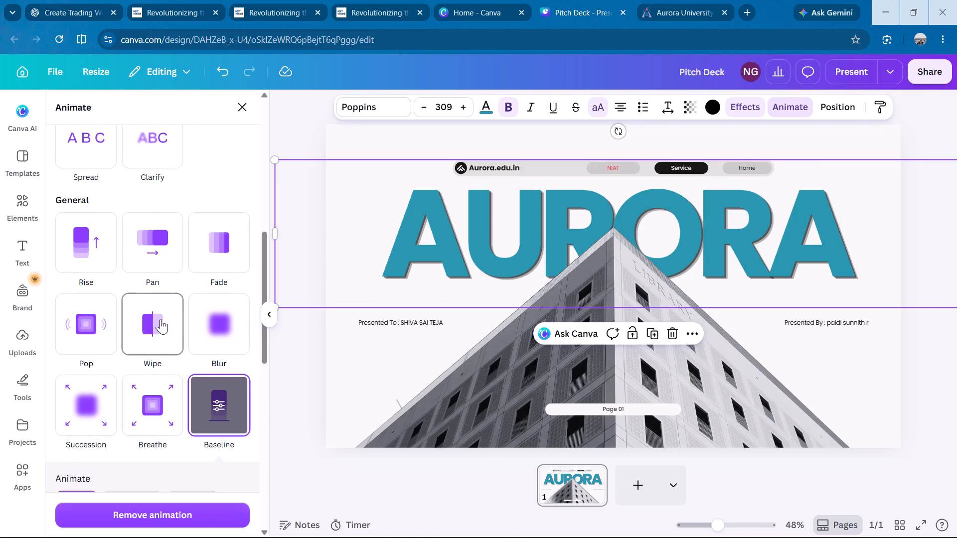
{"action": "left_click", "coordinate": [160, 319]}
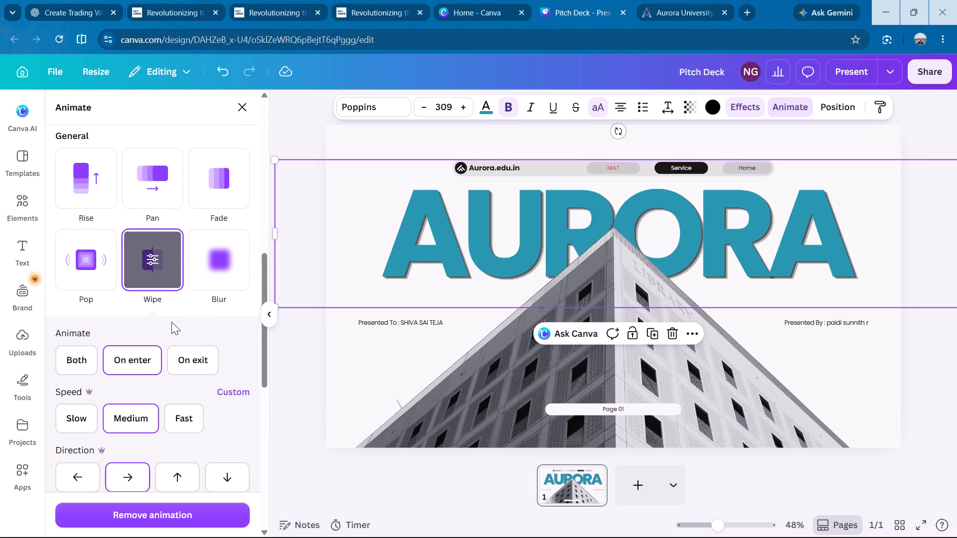
Browse and preview the other text animations for the AURORA title, keeping Wipe as the selected one.
{"action": "scroll", "coordinate": [173, 322], "scroll_direction": "down", "scroll_amount": 2}
{"action": "scroll", "coordinate": [174, 322], "scroll_direction": "up", "scroll_amount": 6}
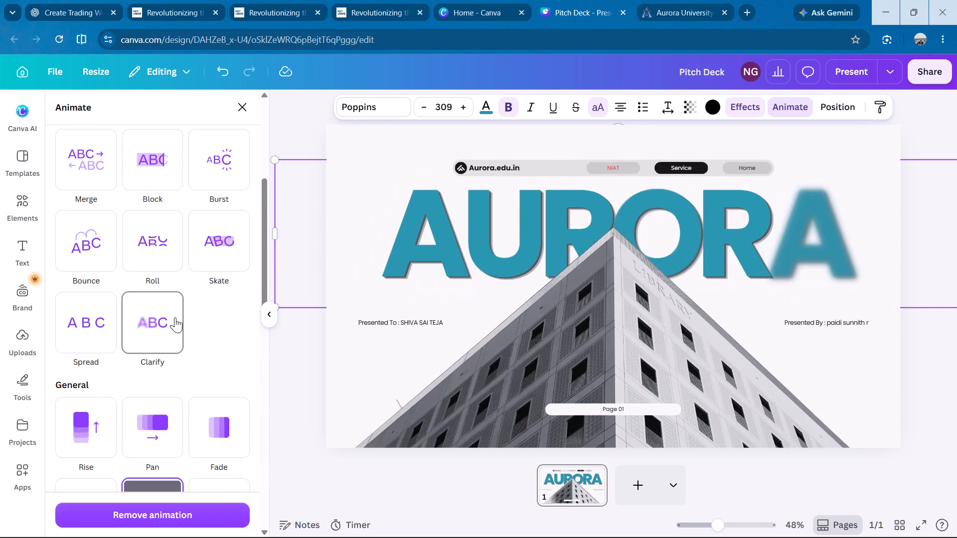
{"action": "scroll", "coordinate": [167, 317], "scroll_direction": "up", "scroll_amount": 3}
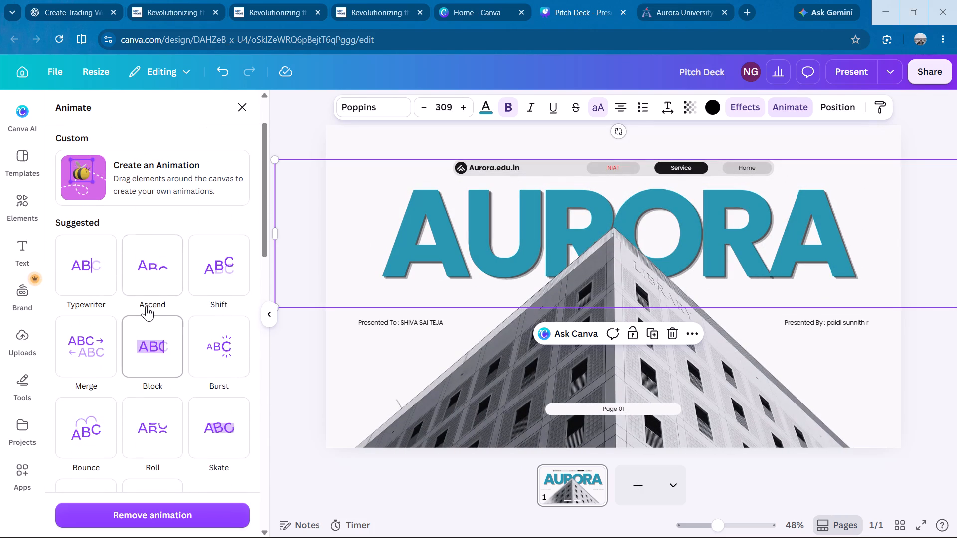
{"action": "scroll", "coordinate": [146, 305], "scroll_direction": "up", "scroll_amount": 1}
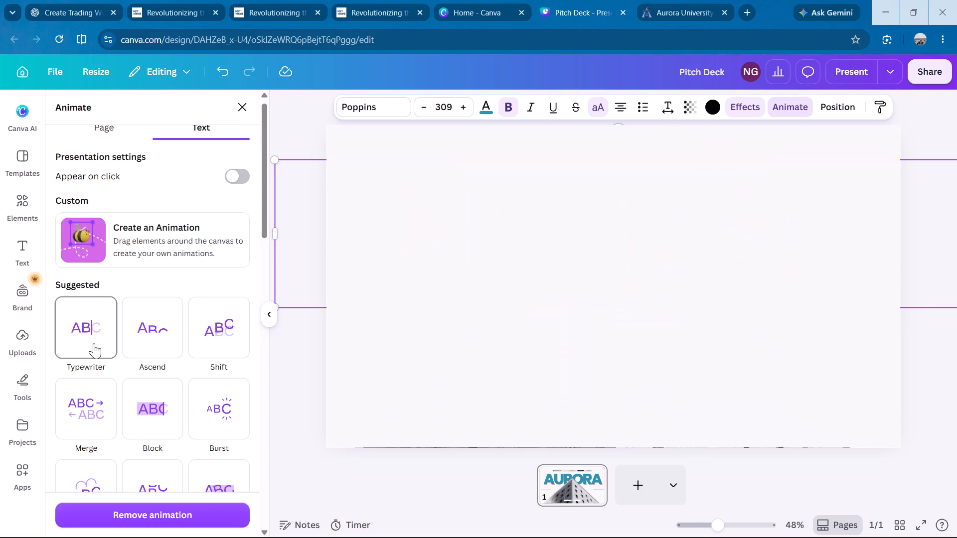
{"action": "scroll", "coordinate": [112, 340], "scroll_direction": "down", "scroll_amount": 8}
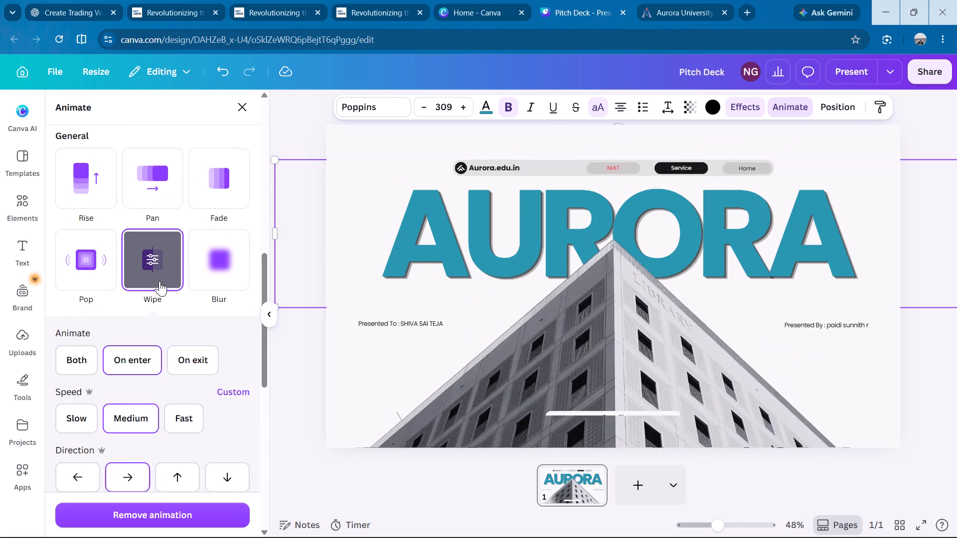
{"action": "left_click", "coordinate": [159, 281]}
{"action": "left_click", "coordinate": [244, 112]}
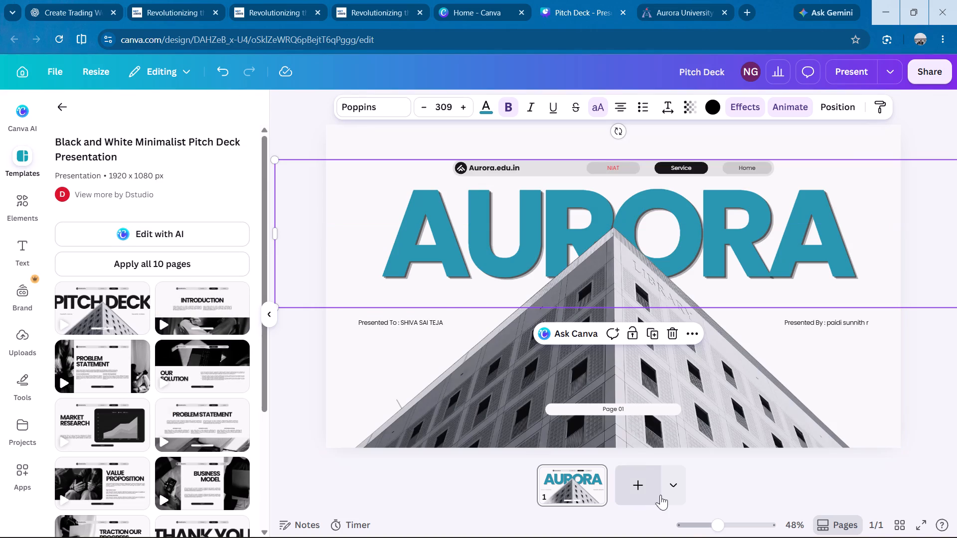
Add a blank second page to the presentation.
{"action": "left_click", "coordinate": [635, 489]}
Apply the Rise page animation to the cover page, trying the downward direction before setting it to upward.
{"action": "left_click", "coordinate": [528, 485]}
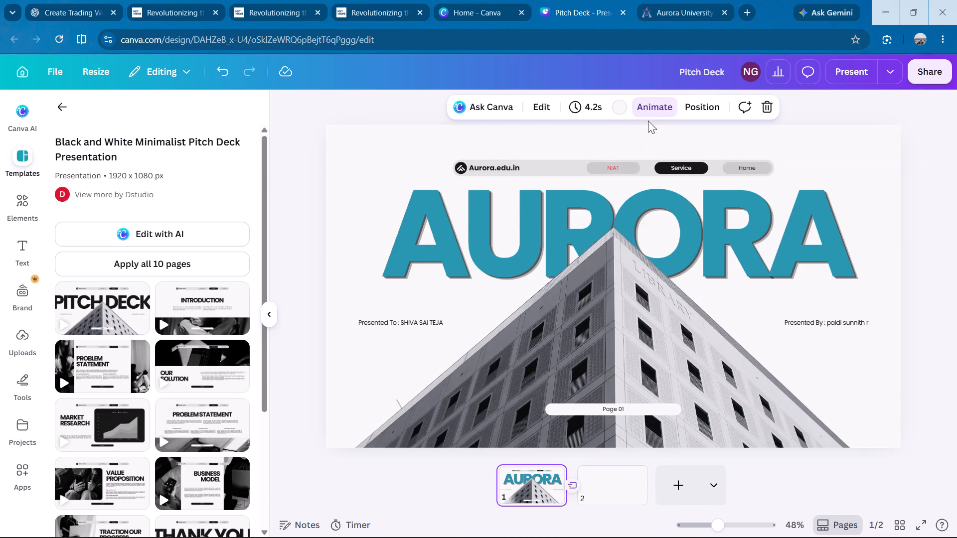
{"action": "left_click", "coordinate": [651, 111]}
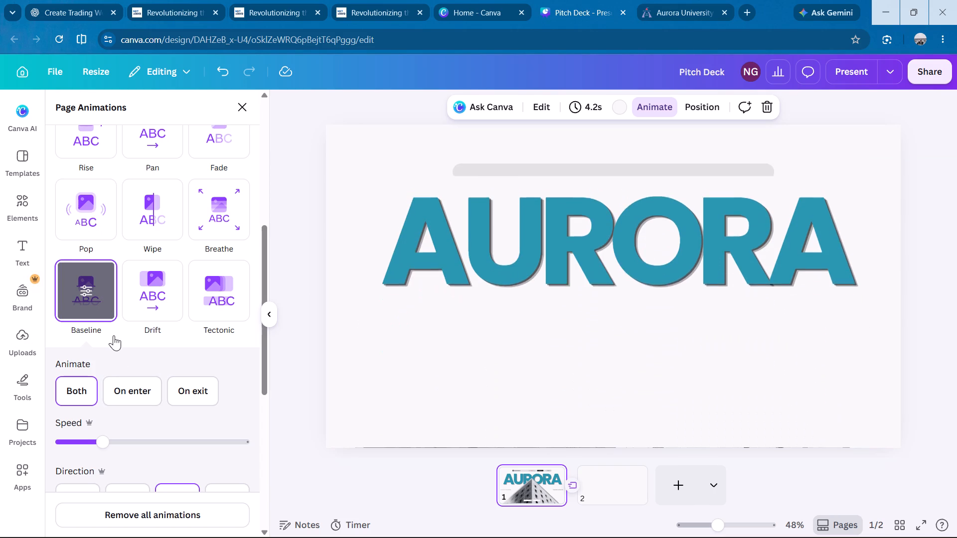
{"action": "scroll", "coordinate": [115, 335], "scroll_direction": "up", "scroll_amount": 1}
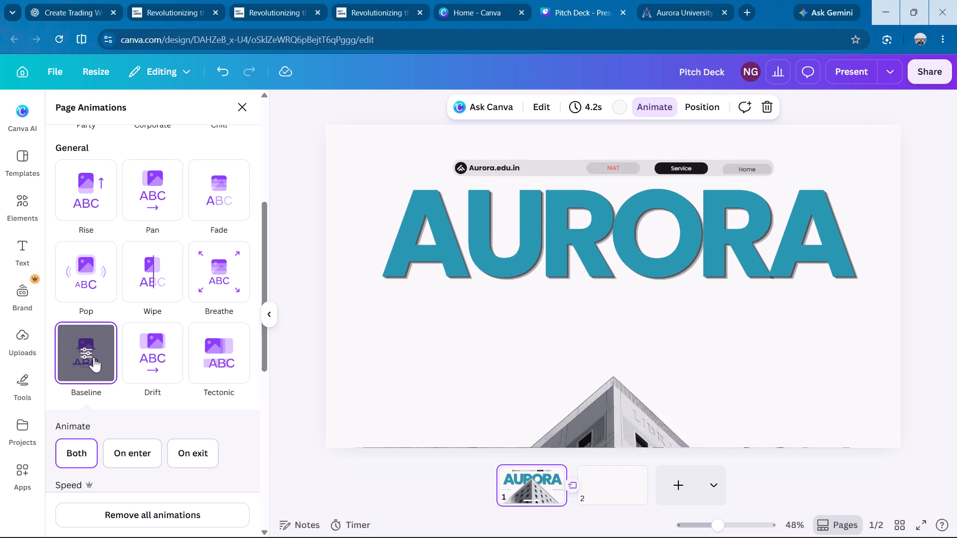
{"action": "left_click", "coordinate": [81, 201]}
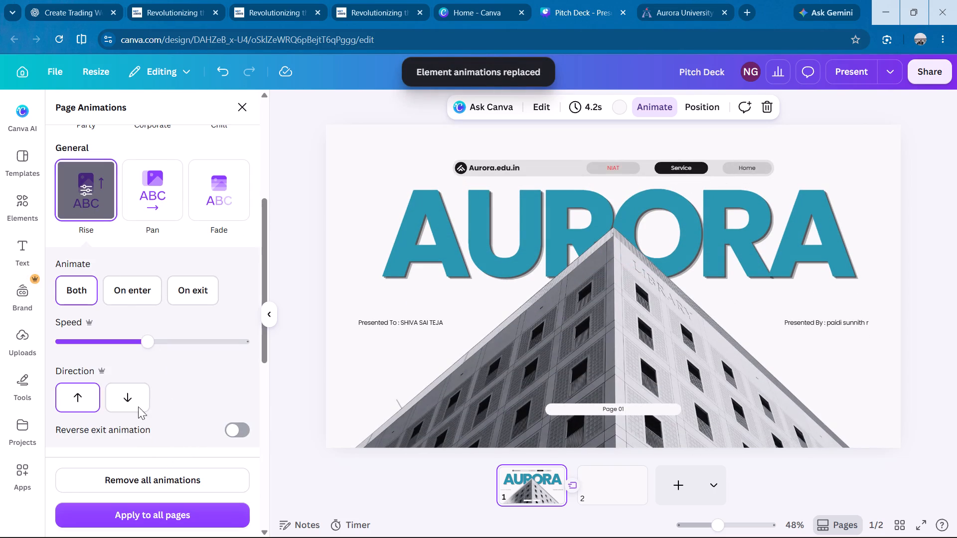
{"action": "left_click", "coordinate": [134, 392]}
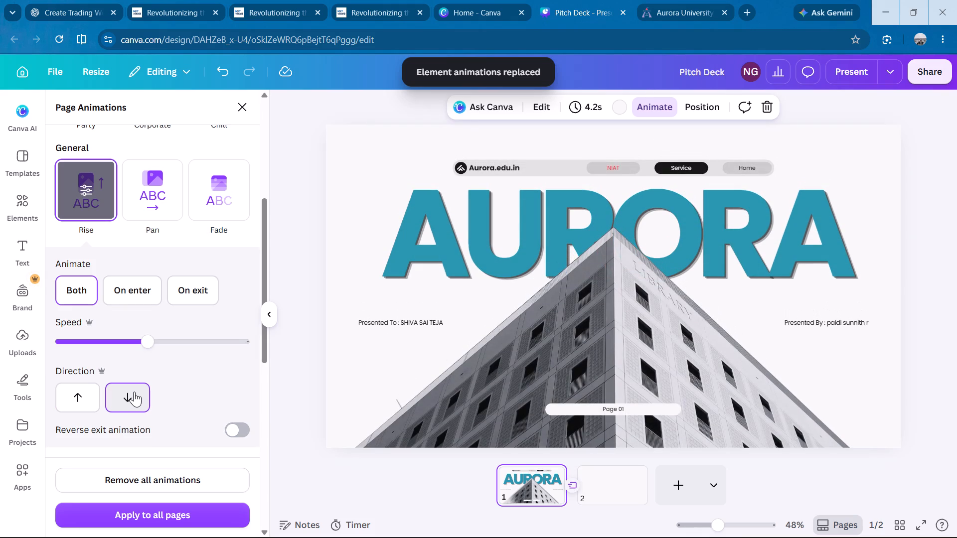
{"action": "left_click", "coordinate": [90, 393]}
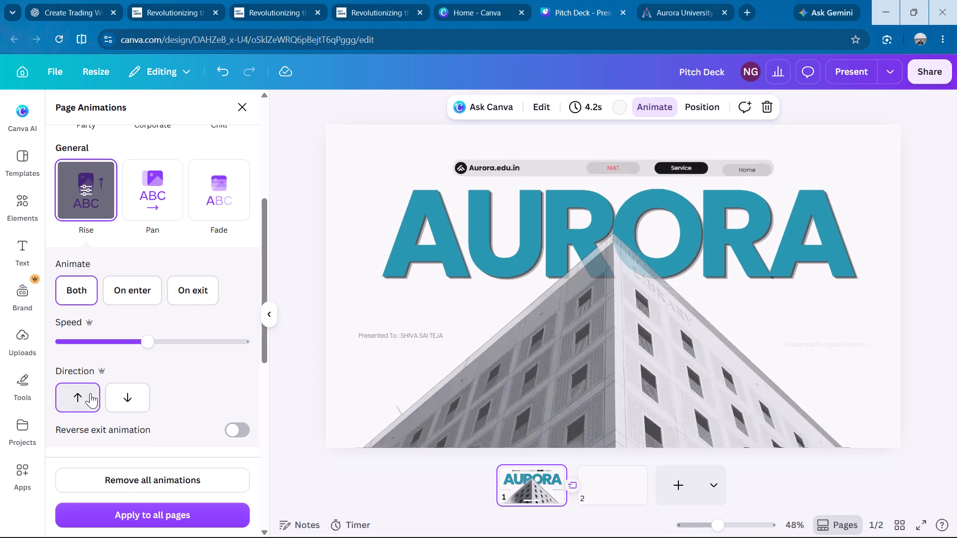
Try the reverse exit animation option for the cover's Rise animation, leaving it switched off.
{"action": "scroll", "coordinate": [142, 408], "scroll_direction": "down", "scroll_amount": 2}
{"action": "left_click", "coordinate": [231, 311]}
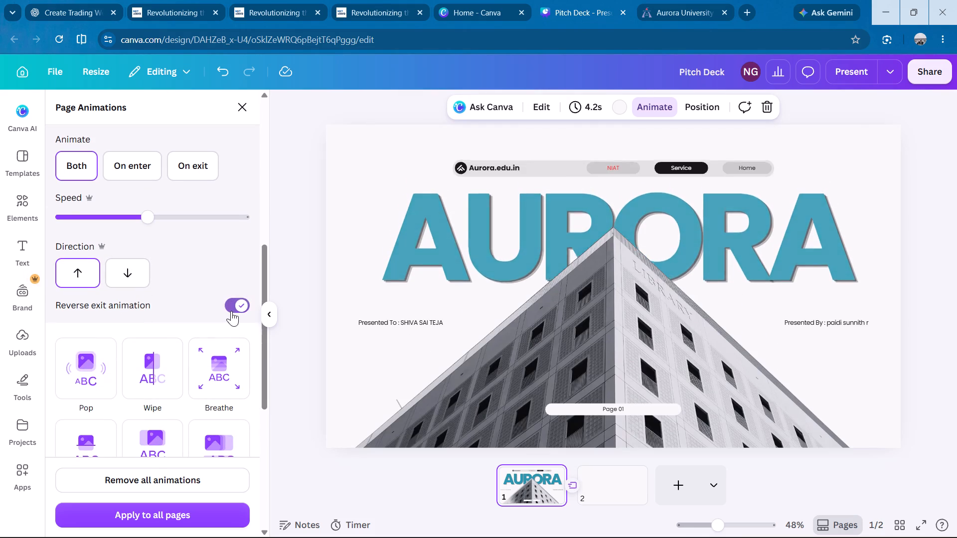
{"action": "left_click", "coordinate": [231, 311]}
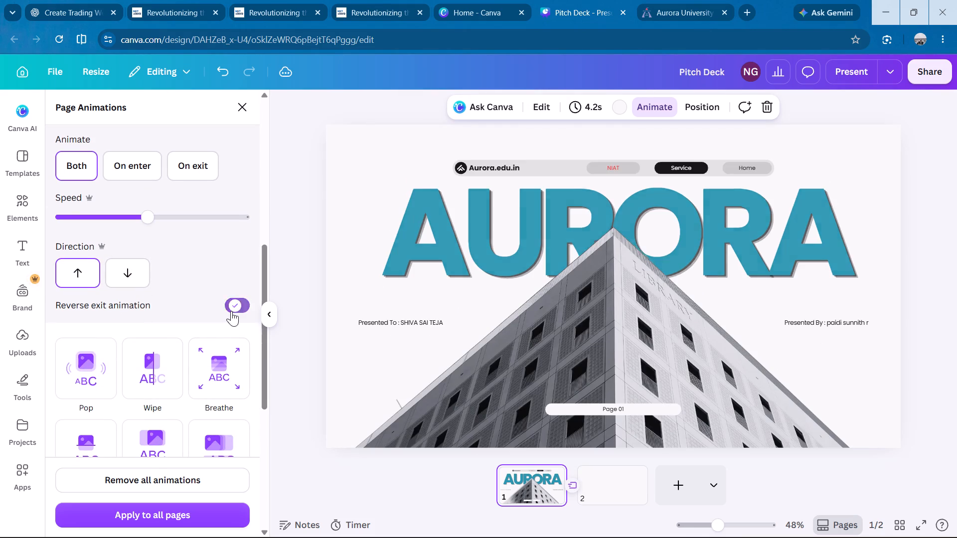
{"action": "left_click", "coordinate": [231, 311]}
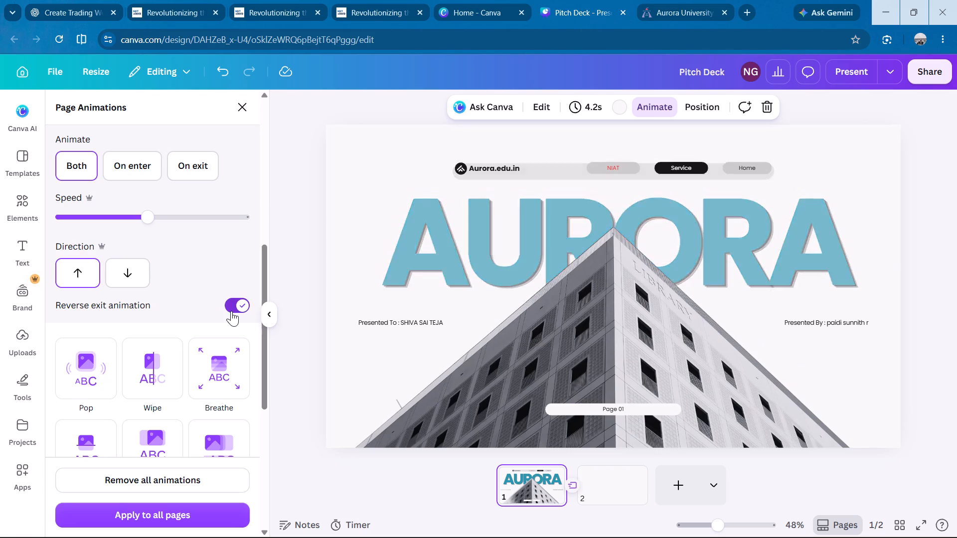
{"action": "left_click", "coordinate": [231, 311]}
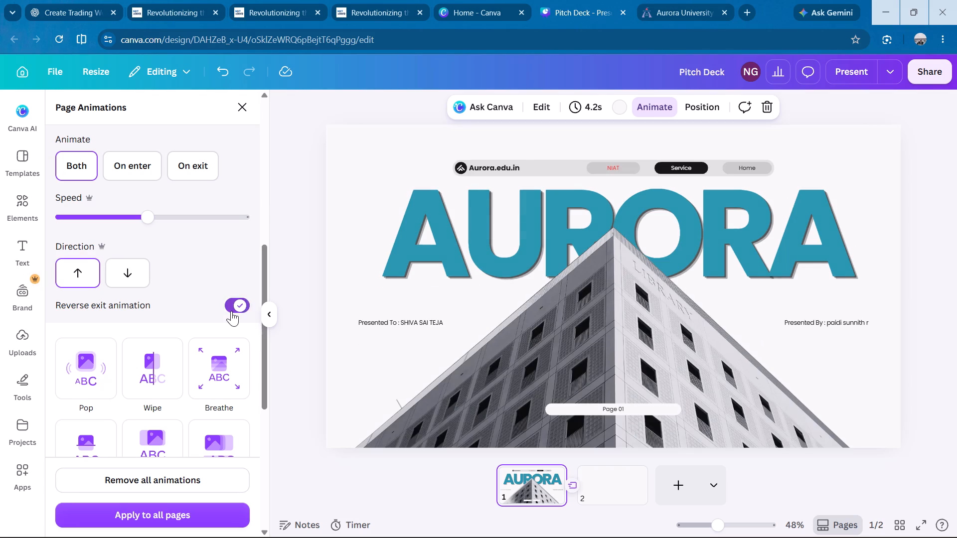
Browse and preview the other page animations for the cover, such as Block and Photo Zoom.
{"action": "scroll", "coordinate": [147, 315], "scroll_direction": "down", "scroll_amount": 2}
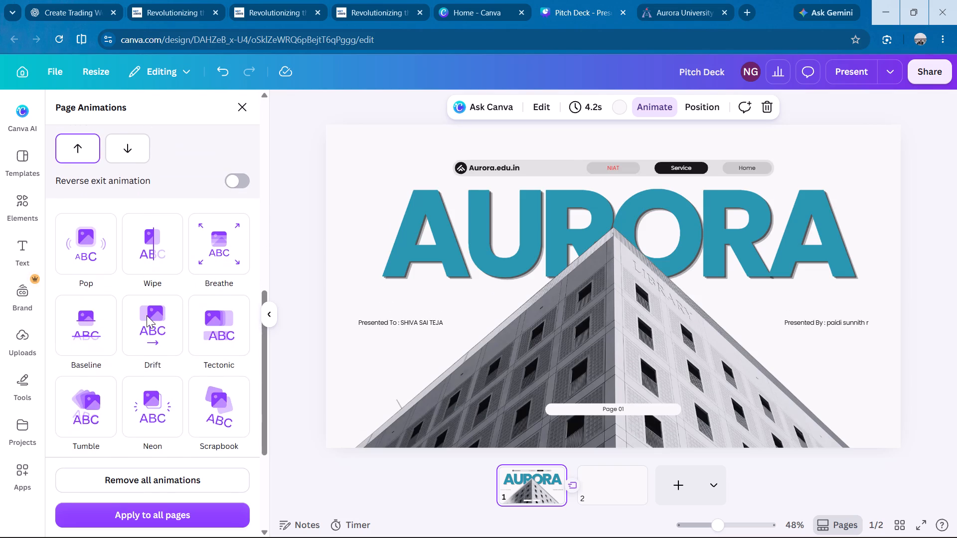
{"action": "scroll", "coordinate": [147, 315], "scroll_direction": "down", "scroll_amount": 6}
{"action": "scroll", "coordinate": [145, 315], "scroll_direction": "up", "scroll_amount": 1}
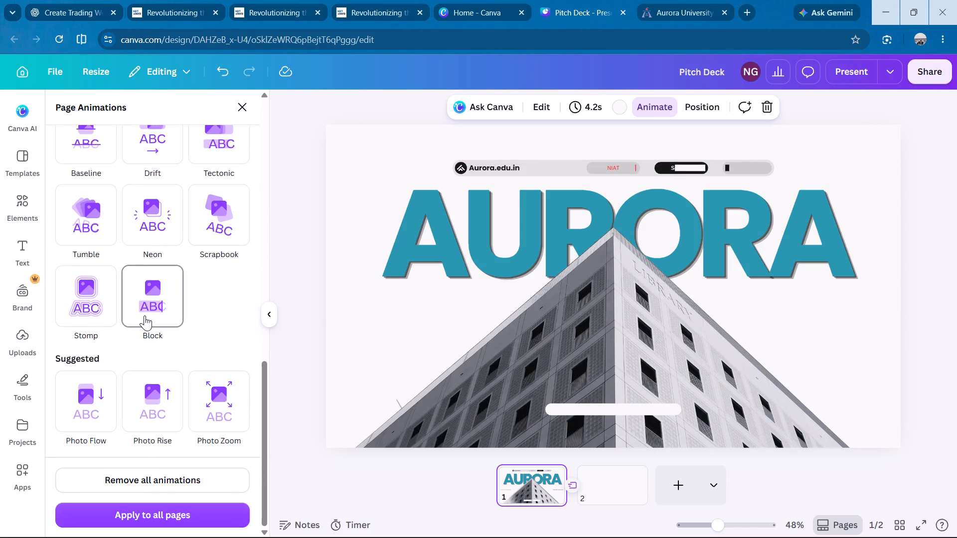
{"action": "scroll", "coordinate": [145, 315], "scroll_direction": "up", "scroll_amount": 1}
{"action": "scroll", "coordinate": [145, 315], "scroll_direction": "down", "scroll_amount": 2}
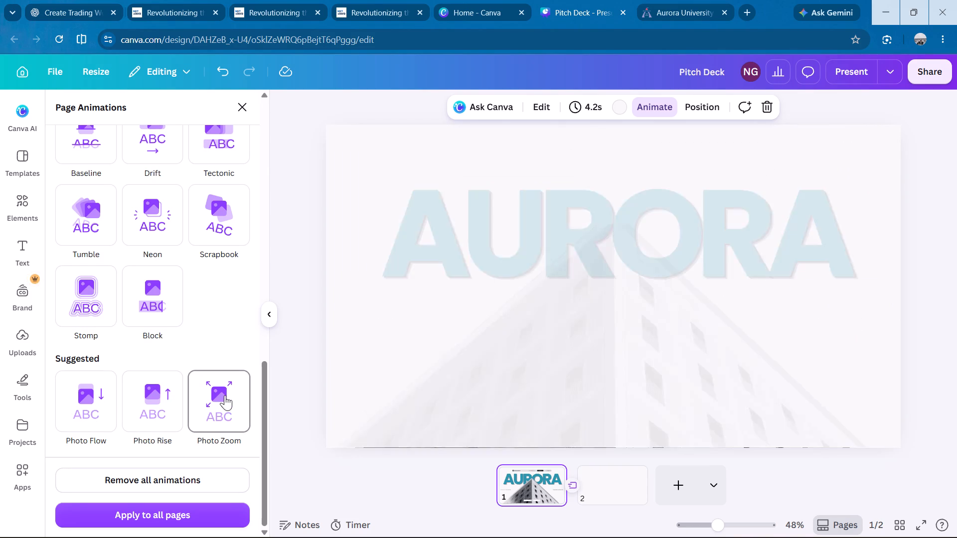
{"action": "scroll", "coordinate": [209, 385], "scroll_direction": "down", "scroll_amount": 4}
{"action": "scroll", "coordinate": [196, 376], "scroll_direction": "up", "scroll_amount": 3}
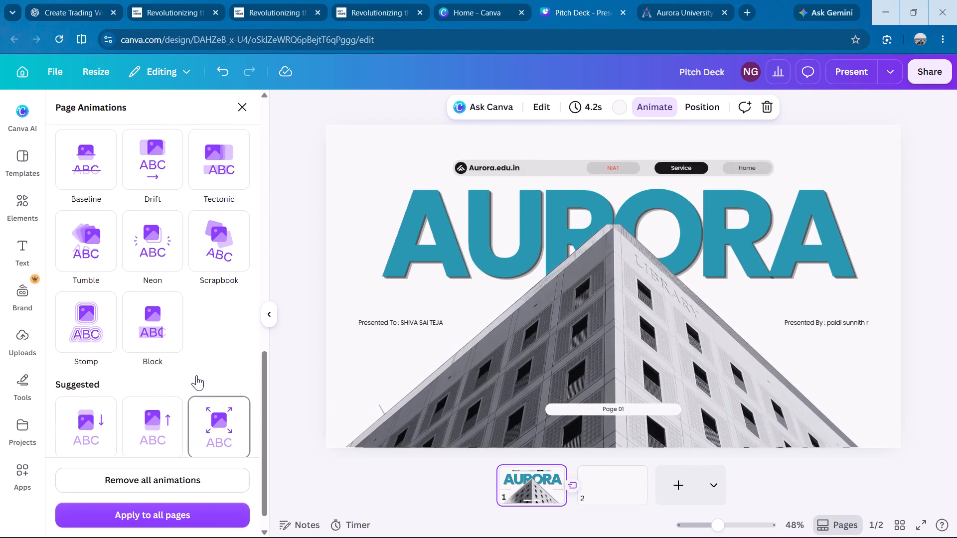
{"action": "scroll", "coordinate": [196, 375], "scroll_direction": "up", "scroll_amount": 5}
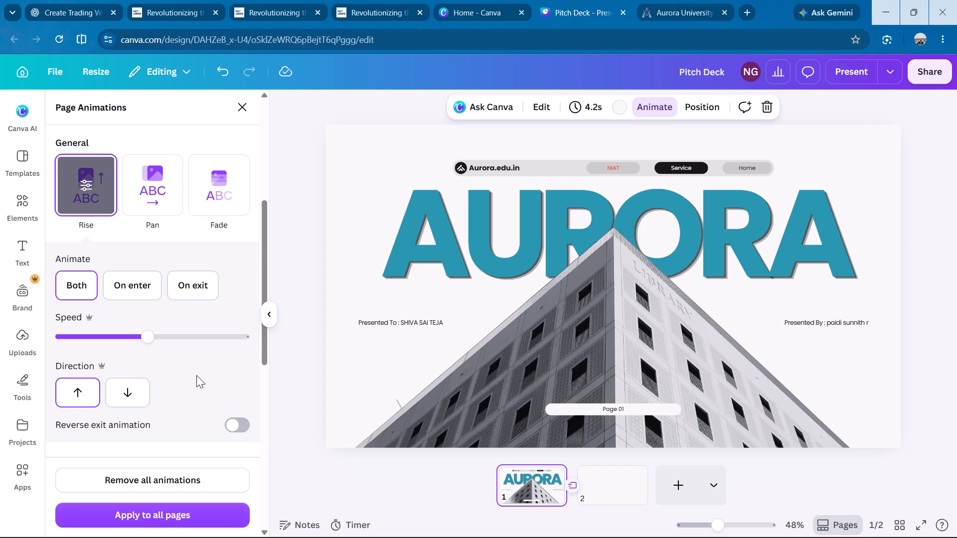
{"action": "scroll", "coordinate": [196, 375], "scroll_direction": "up", "scroll_amount": 1}
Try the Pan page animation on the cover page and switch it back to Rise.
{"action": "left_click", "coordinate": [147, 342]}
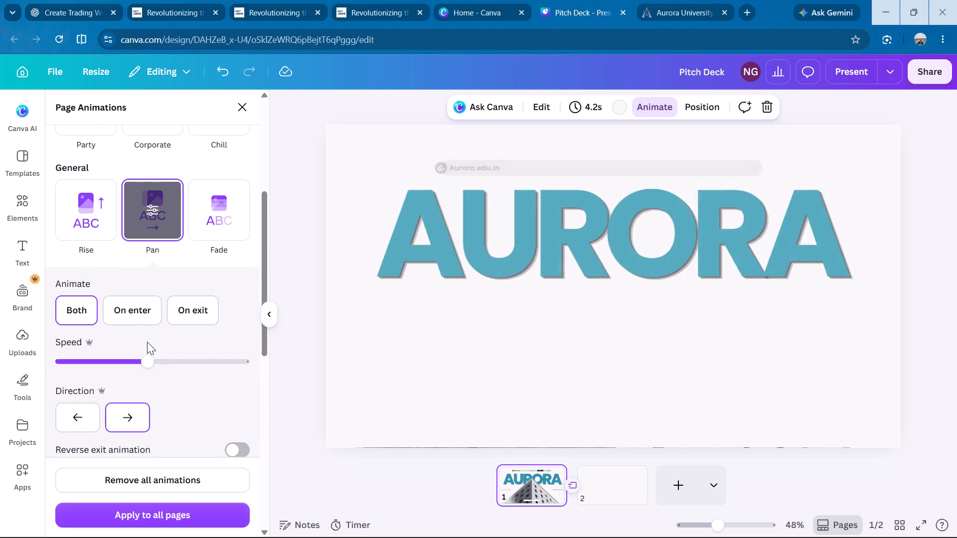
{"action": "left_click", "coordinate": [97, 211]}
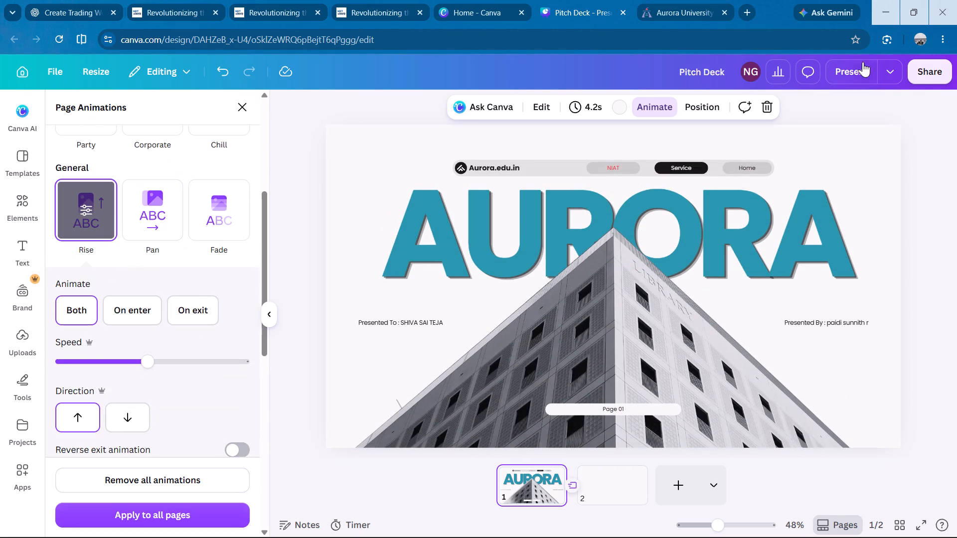
Present the deck full screen, advance to page 2 and return to the cover to check the transition.
{"action": "left_click", "coordinate": [853, 69]}
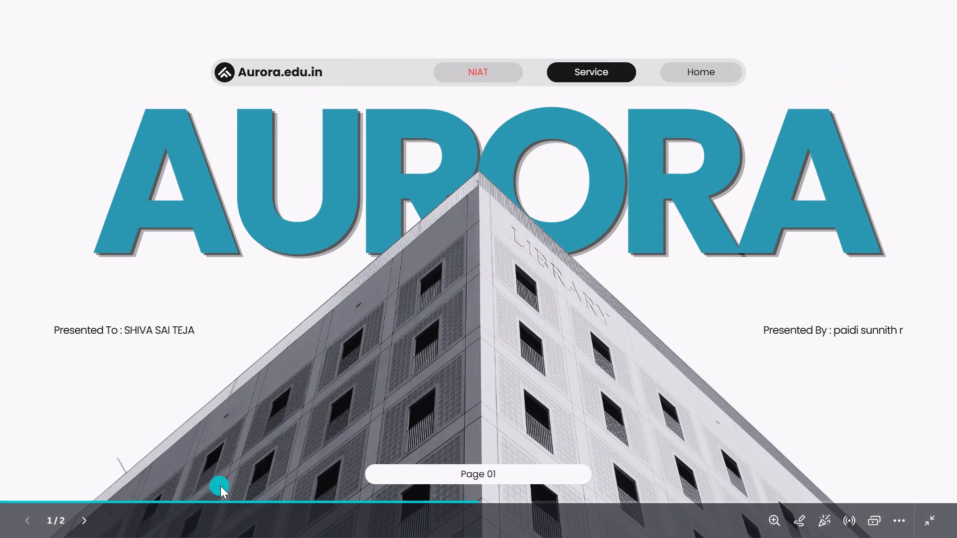
{"action": "left_click", "coordinate": [88, 527]}
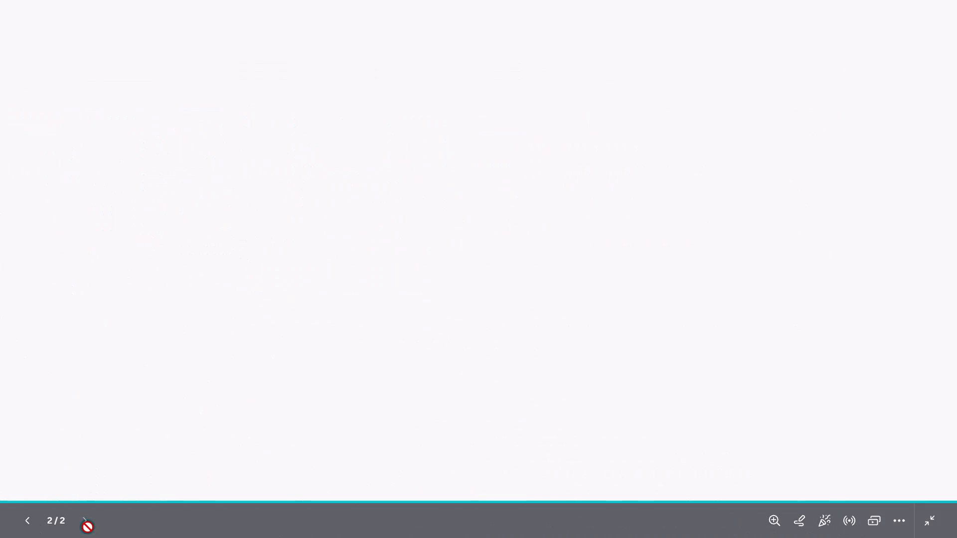
{"action": "left_click", "coordinate": [26, 524]}
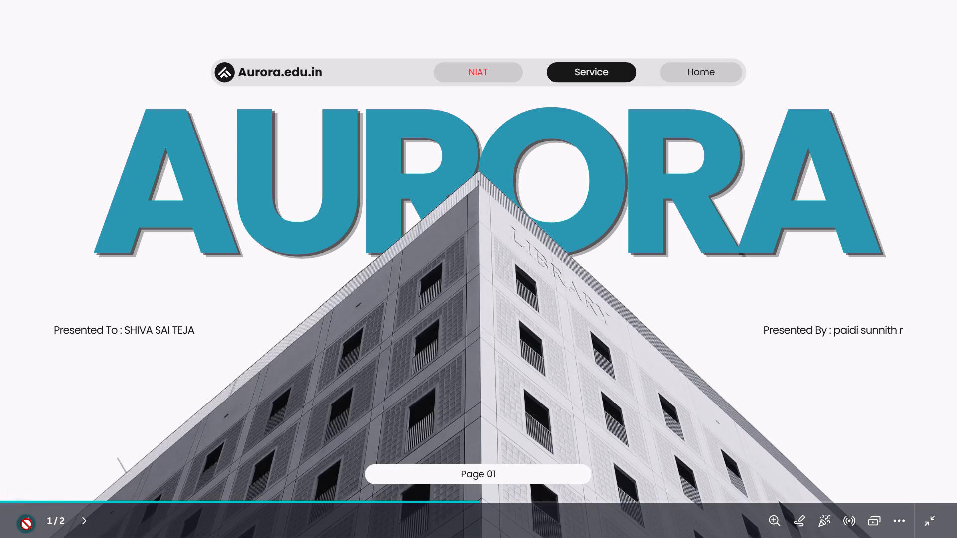
Check the transition between the cover and page 2 in full screen, exit, and present the cover once more.
{"action": "left_click", "coordinate": [84, 514]}
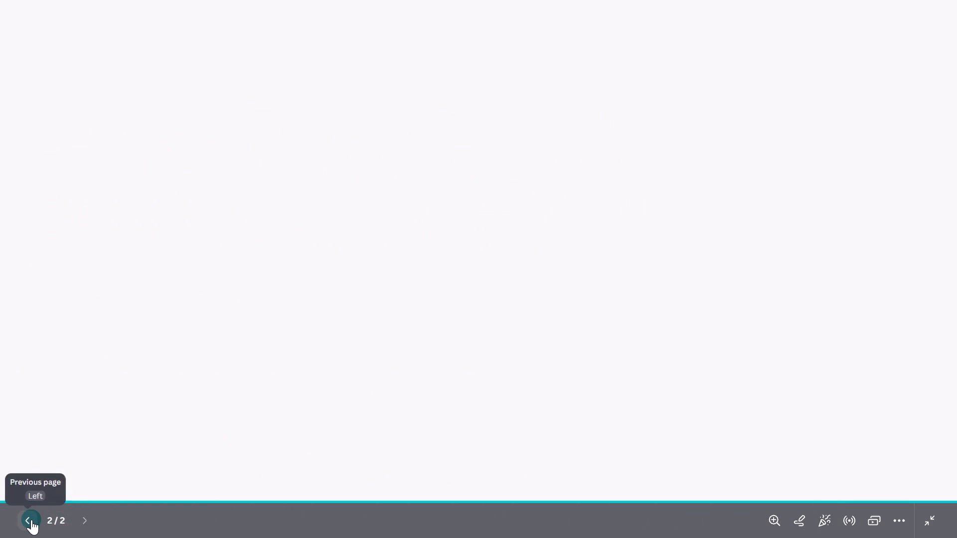
{"action": "left_click", "coordinate": [31, 520]}
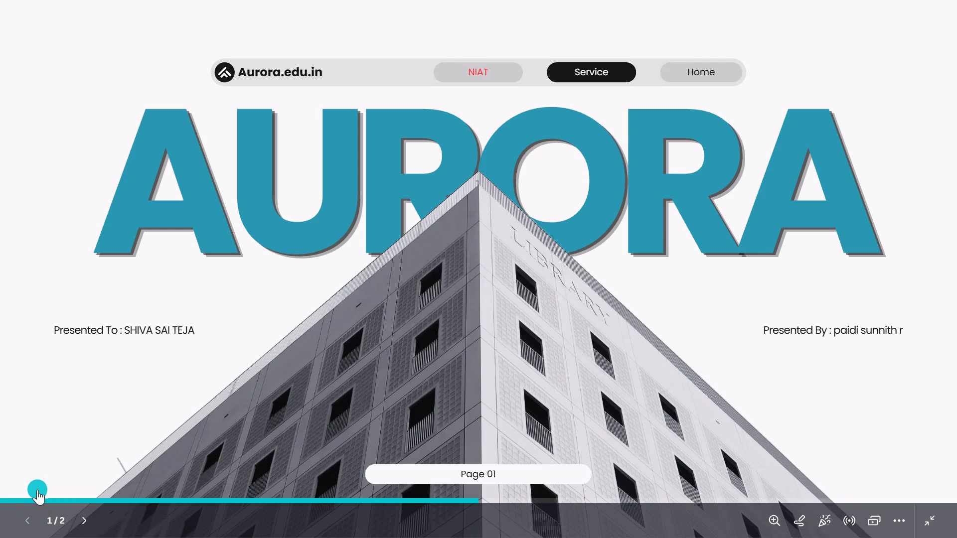
{"action": "key", "text": "Escape"}
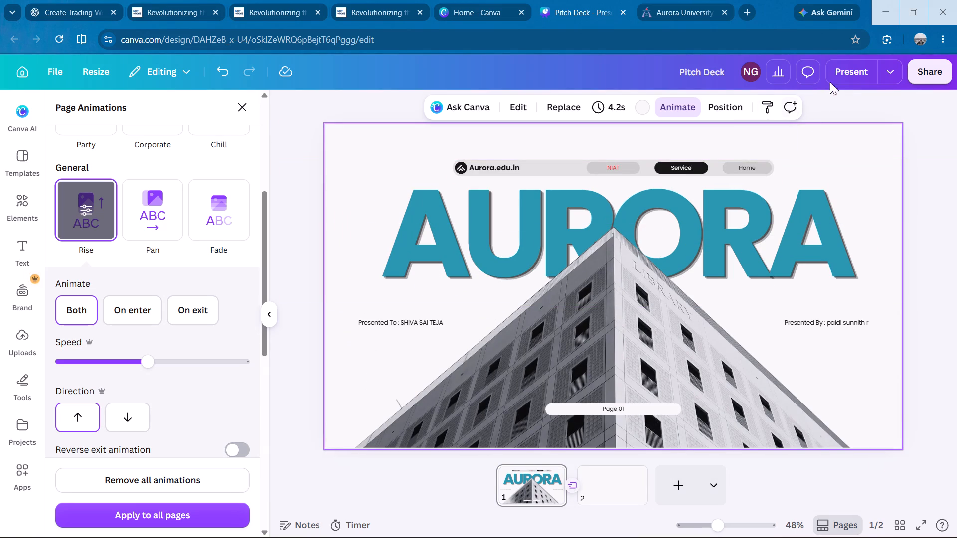
{"action": "left_click", "coordinate": [840, 72]}
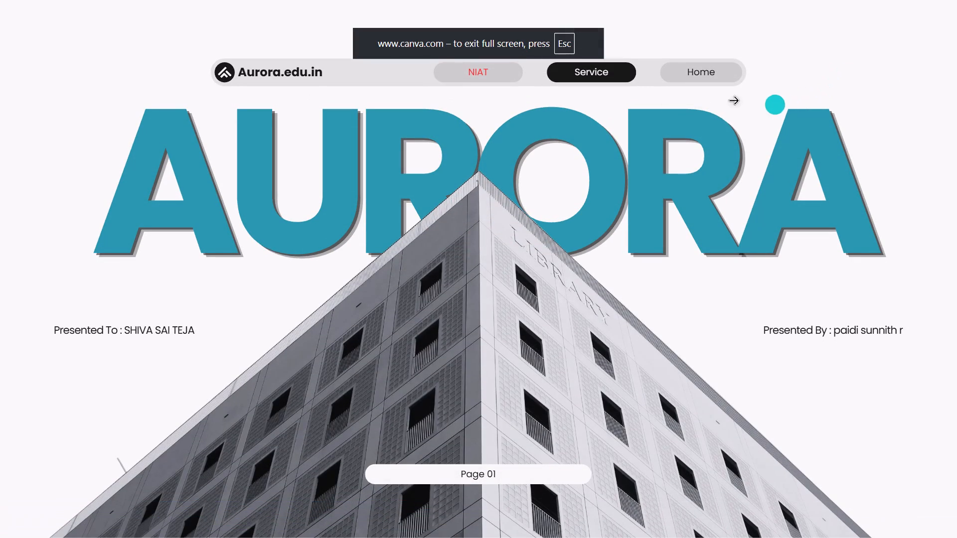
{"action": "key", "text": "Escape"}
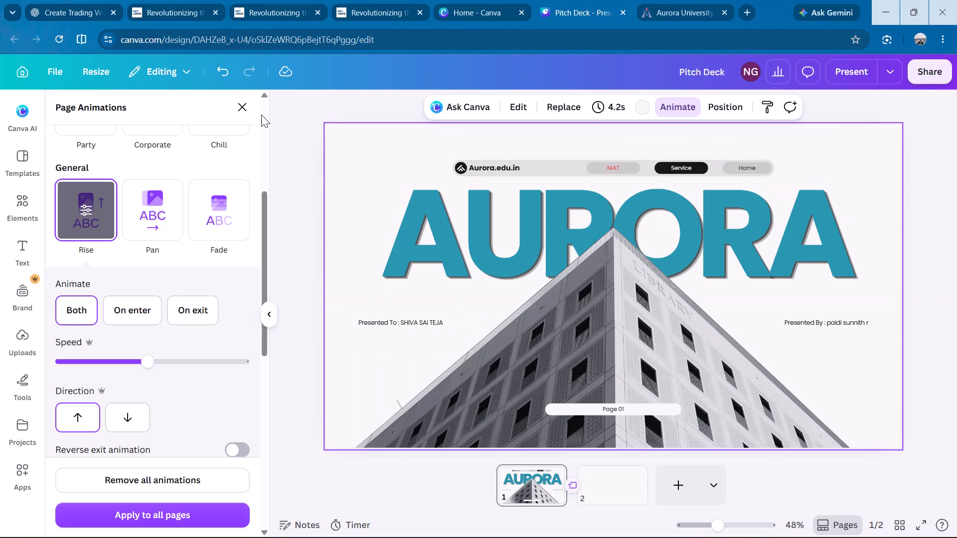
Apply the template's Problem Statement layout with two side photos to the blank page 2.
{"action": "left_click", "coordinate": [234, 108]}
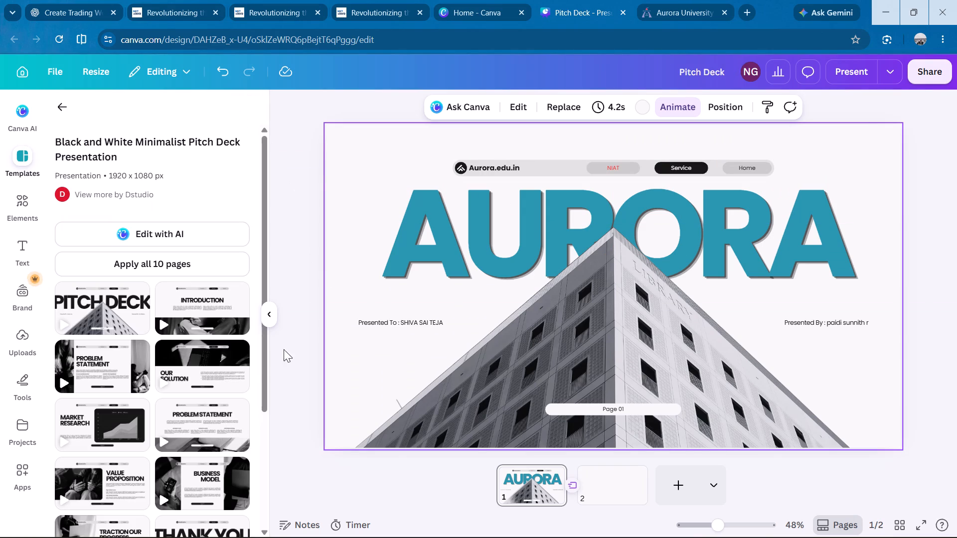
{"action": "scroll", "coordinate": [164, 383], "scroll_direction": "down", "scroll_amount": 1}
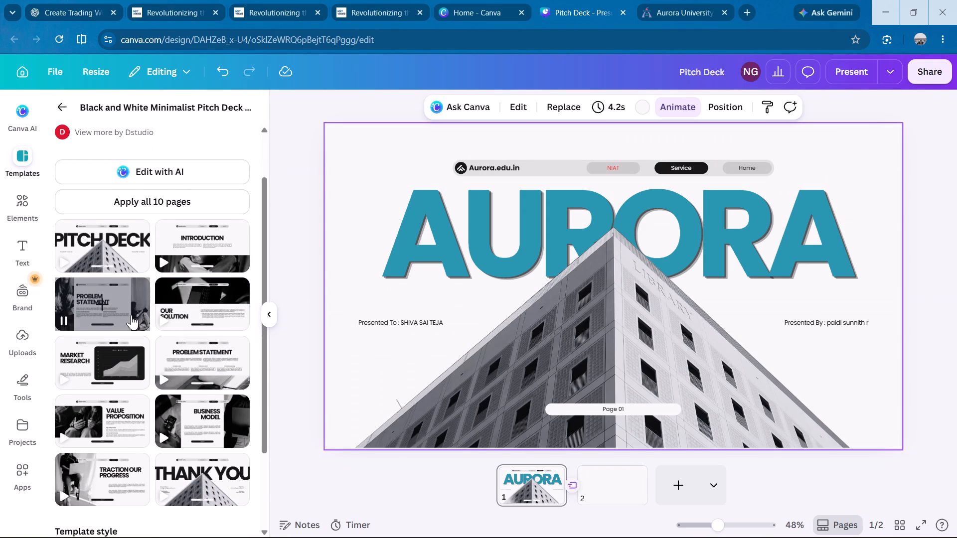
{"action": "left_click", "coordinate": [602, 493]}
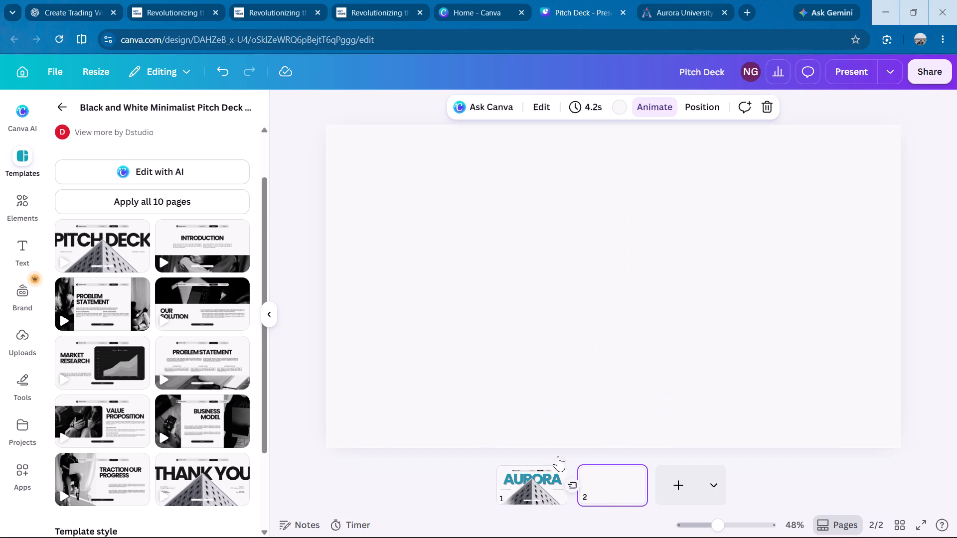
{"action": "left_click", "coordinate": [137, 309]}
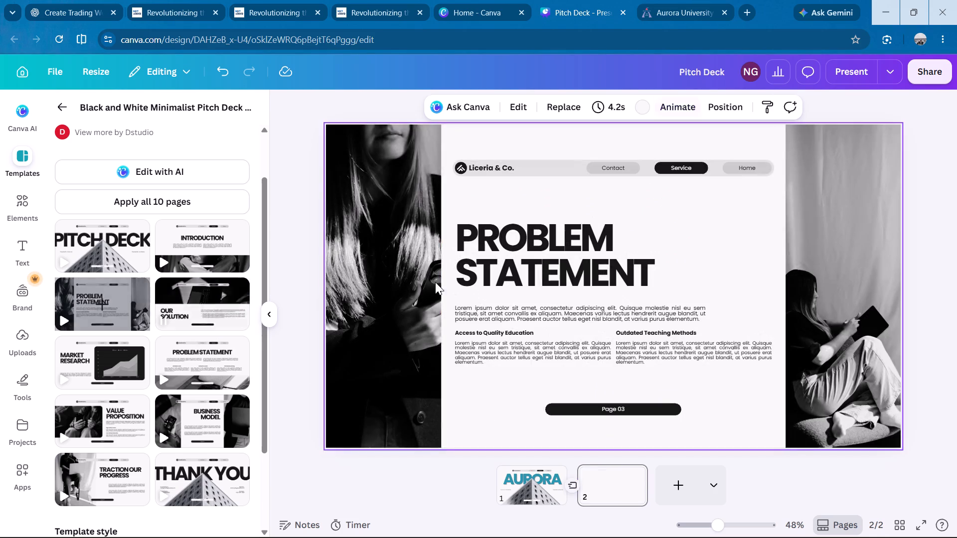
Delete the long grey bar behind the header navigation on page 2.
{"action": "left_click", "coordinate": [605, 259]}
{"action": "left_click", "coordinate": [815, 259]}
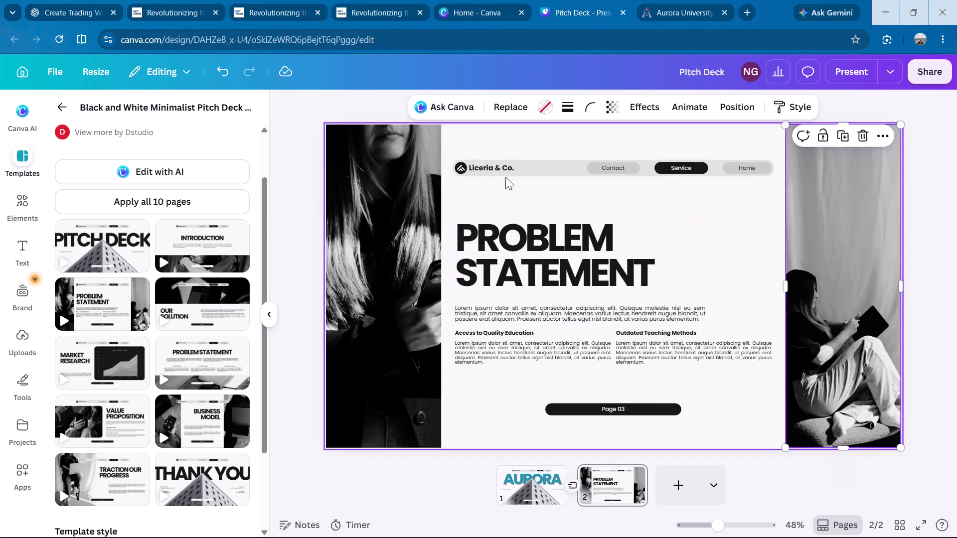
{"action": "left_click", "coordinate": [504, 176]}
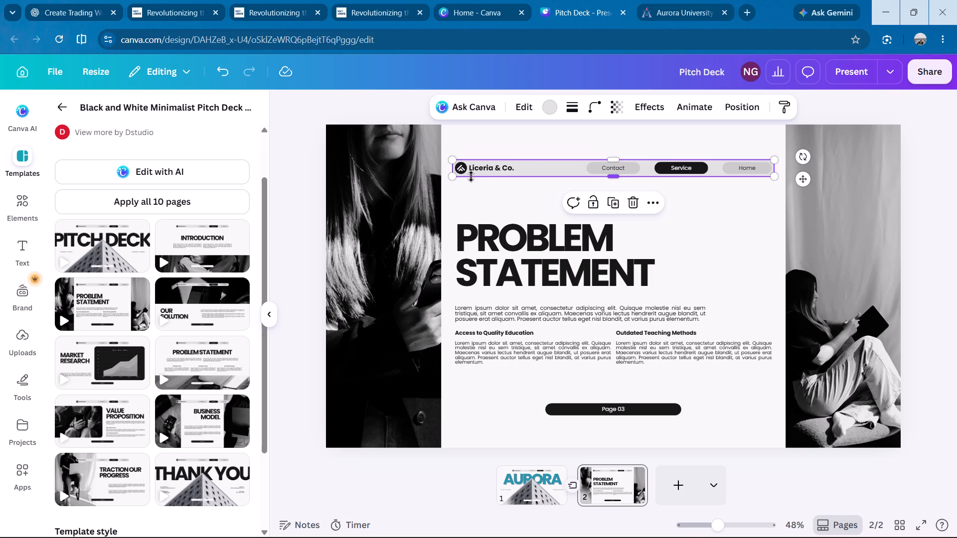
{"action": "left_click", "coordinate": [448, 158]}
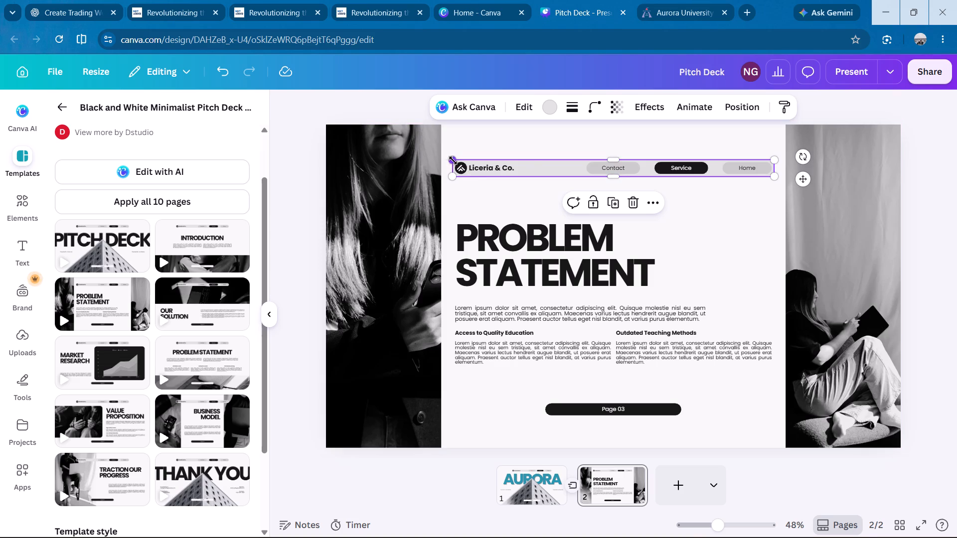
{"action": "right_click", "coordinate": [452, 159]}
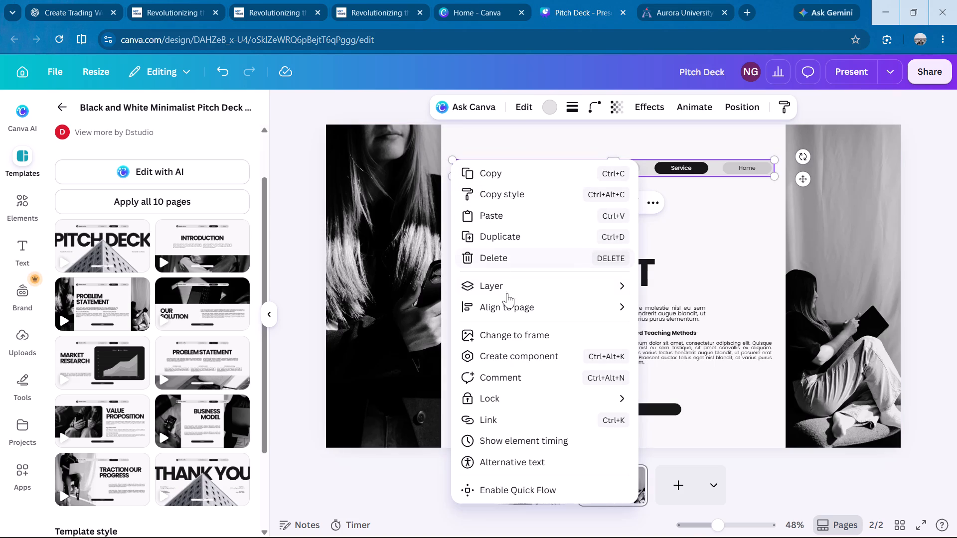
{"action": "left_click", "coordinate": [506, 258]}
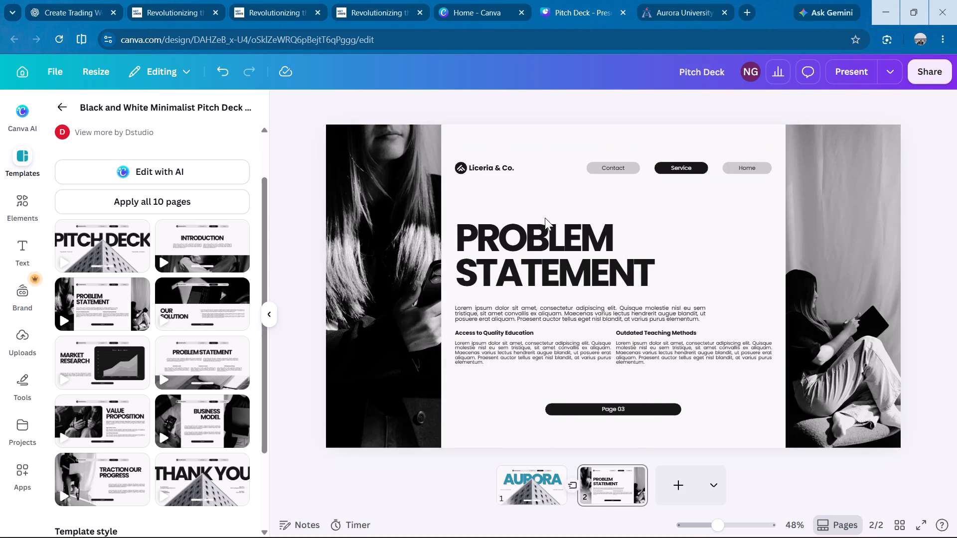
Delete the Liceria & Co. logo and the Contact, Service and Home buttons from page 2's header.
{"action": "left_click", "coordinate": [566, 162]}
{"action": "left_click", "coordinate": [564, 168]}
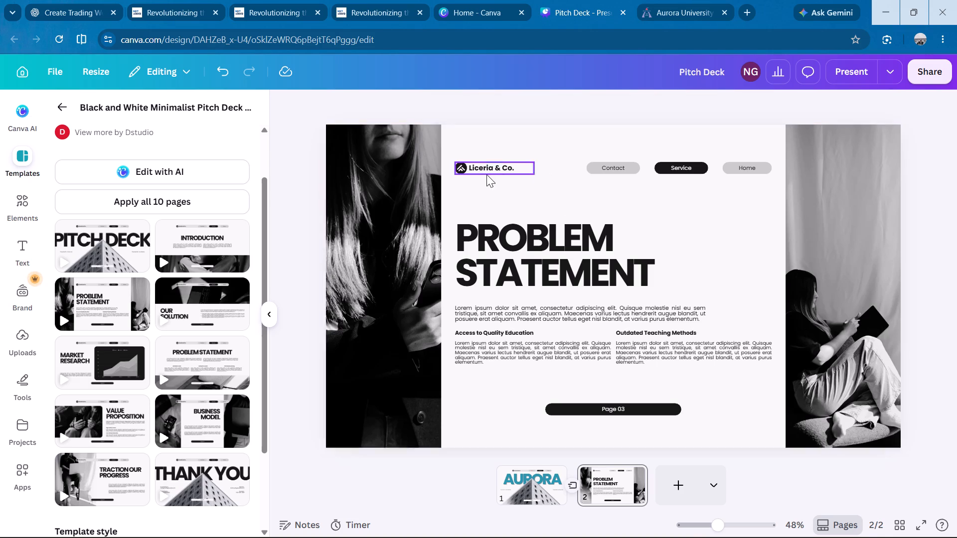
{"action": "left_click", "coordinate": [482, 170]}
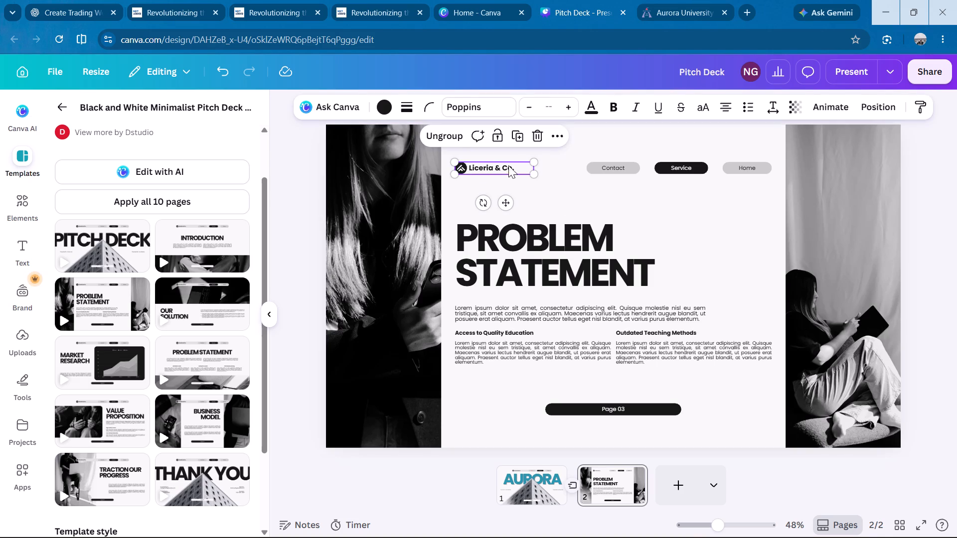
{"action": "left_click", "coordinate": [535, 140]}
{"action": "left_click", "coordinate": [609, 167]}
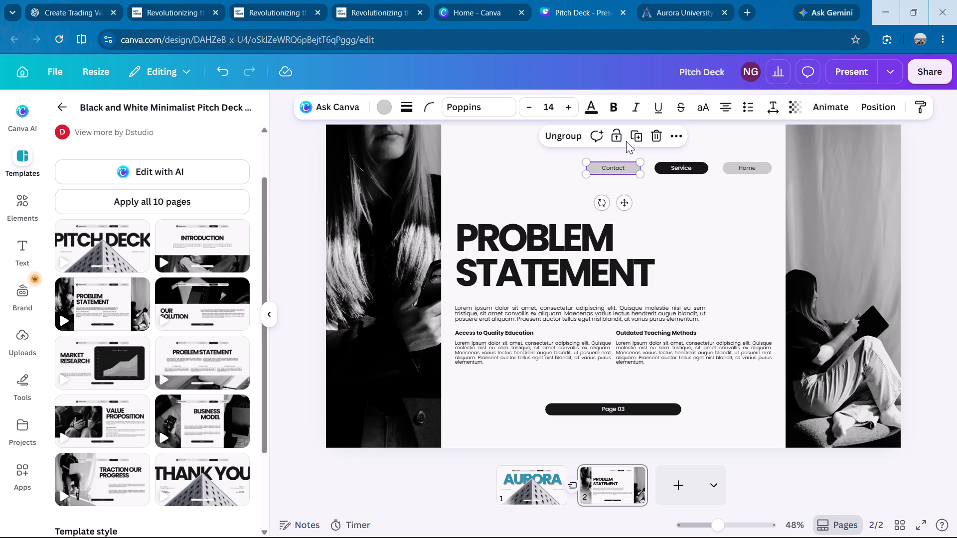
{"action": "left_click", "coordinate": [657, 132]}
{"action": "left_click", "coordinate": [670, 166]}
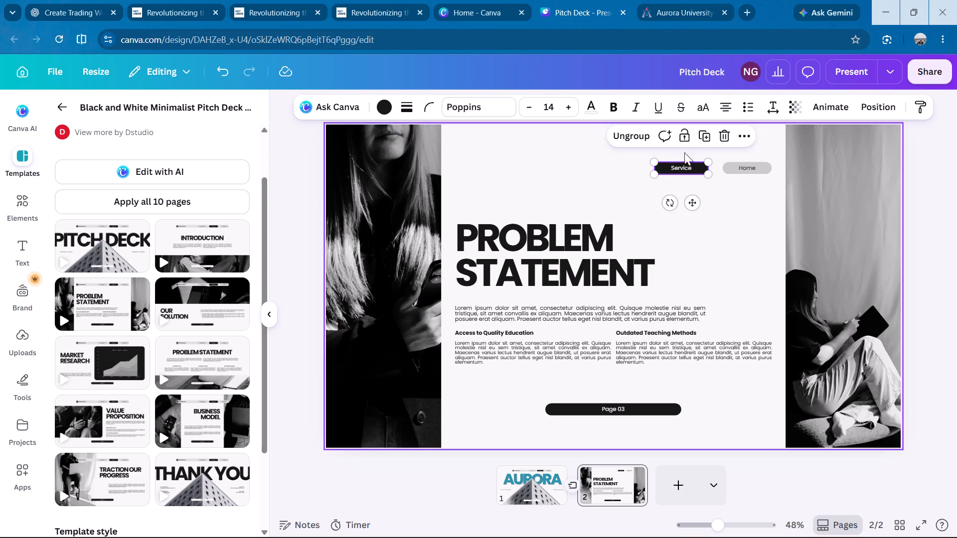
{"action": "left_click", "coordinate": [724, 134]}
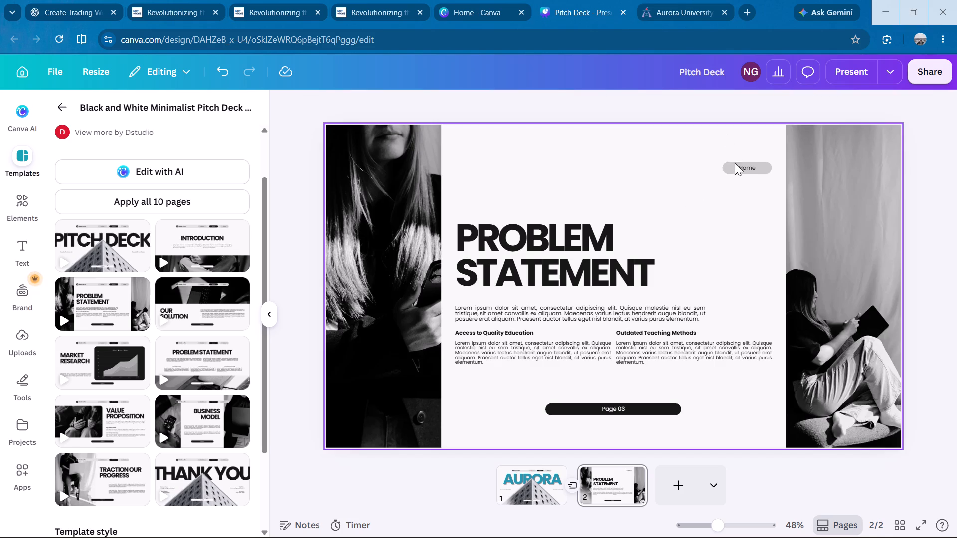
{"action": "left_click", "coordinate": [736, 166]}
{"action": "left_click", "coordinate": [789, 136]}
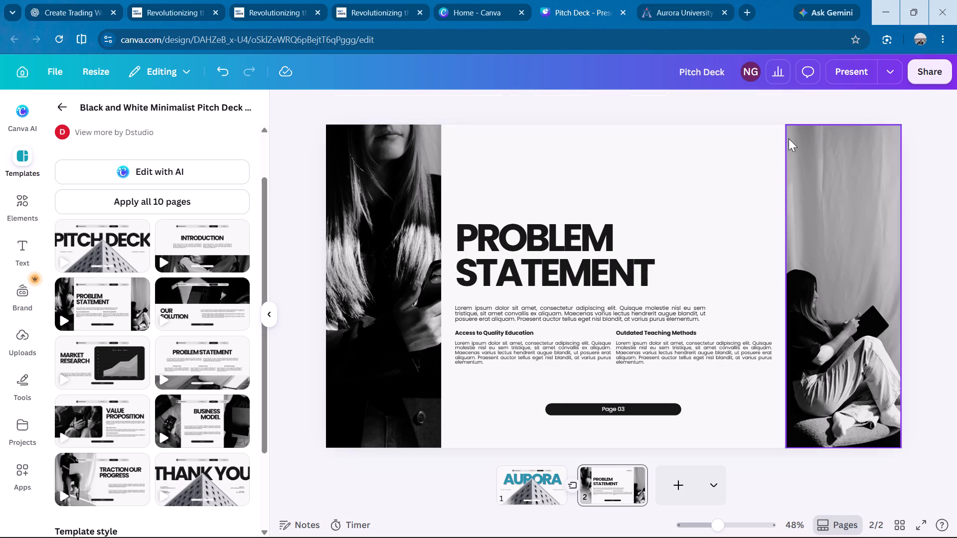
Move the PROBLEM STATEMENT heading up to the top of page 2 and place the intro paragraph directly beneath it.
{"action": "left_click_drag", "start_coordinate": [533, 245], "coordinate": [513, 184]}
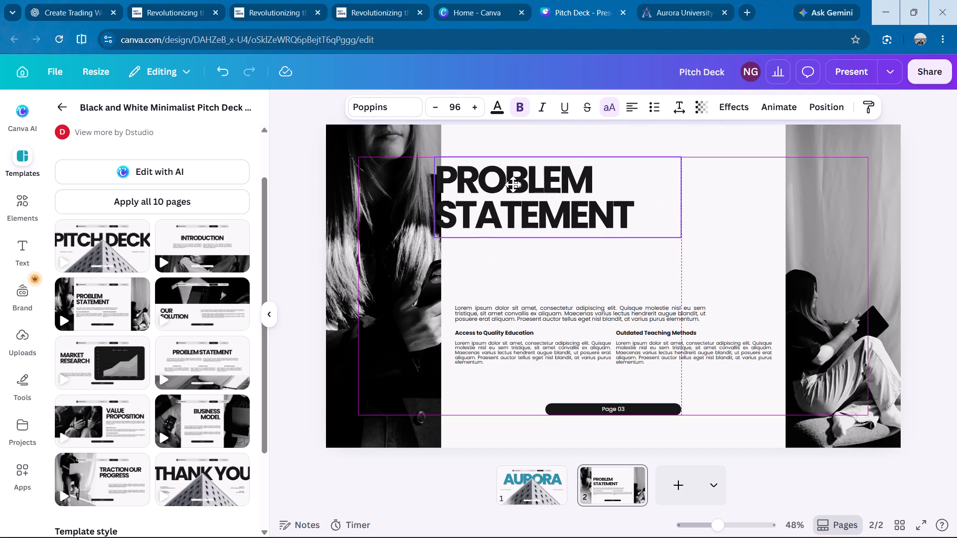
{"action": "left_click_drag", "start_coordinate": [513, 184], "coordinate": [523, 169]}
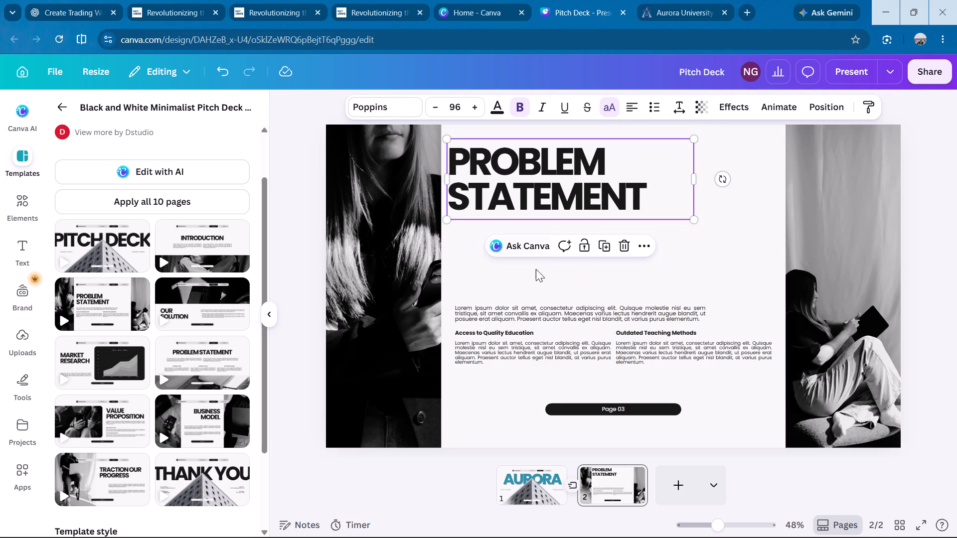
{"action": "left_click_drag", "start_coordinate": [494, 315], "coordinate": [507, 246]}
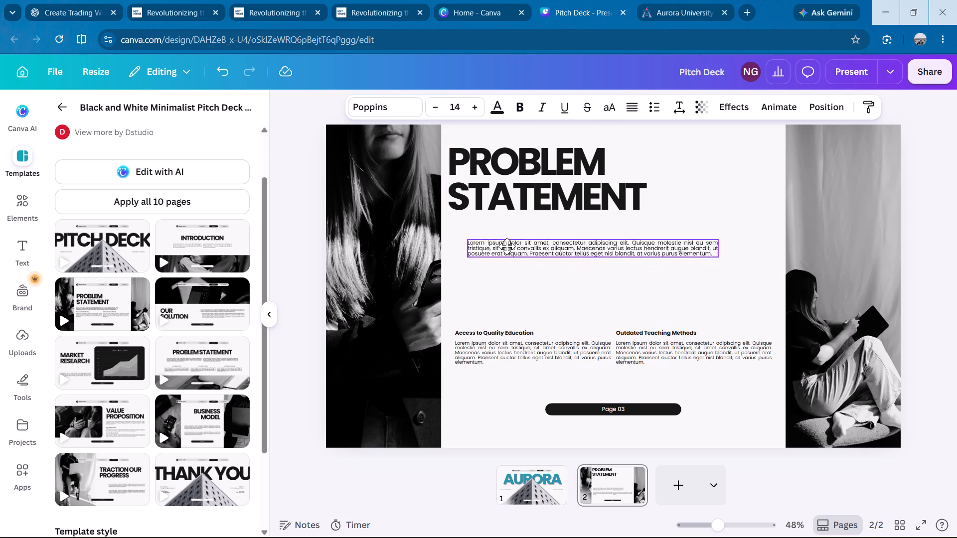
{"action": "left_click_drag", "start_coordinate": [507, 246], "coordinate": [504, 234]}
Move the Access to Quality Education and Outdated Teaching Methods headings and their paragraphs up below the intro text.
{"action": "left_click_drag", "start_coordinate": [506, 363], "coordinate": [506, 358]}
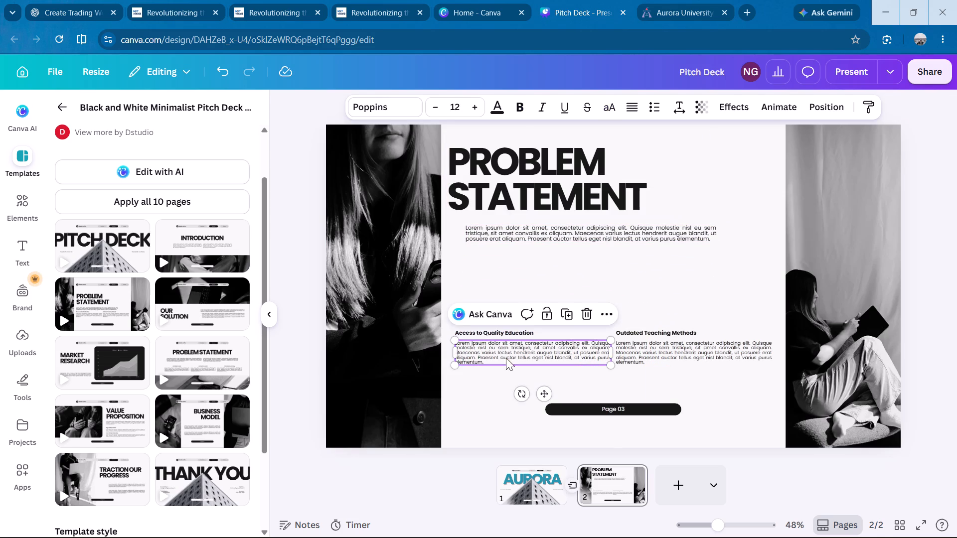
{"action": "left_click_drag", "start_coordinate": [506, 358], "coordinate": [511, 309]}
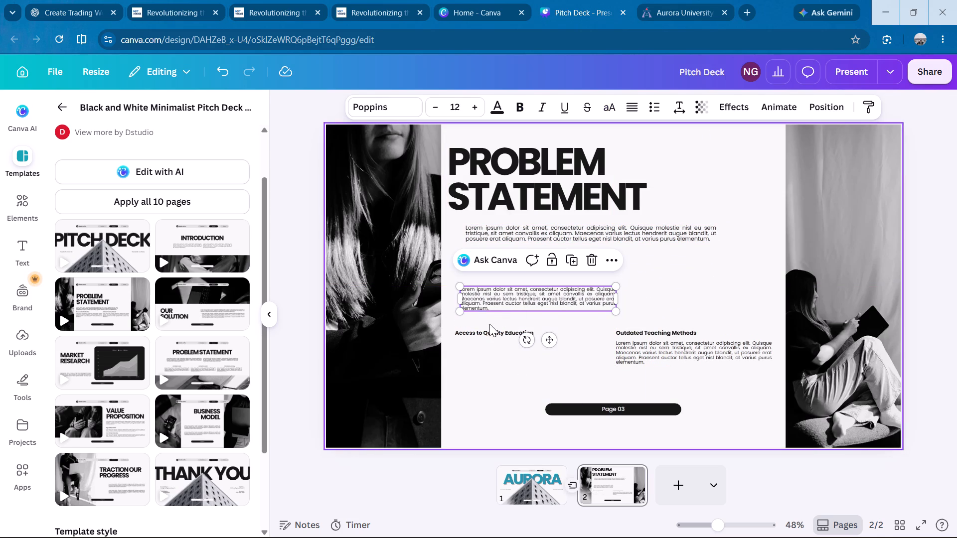
{"action": "left_click_drag", "start_coordinate": [489, 330], "coordinate": [489, 274]}
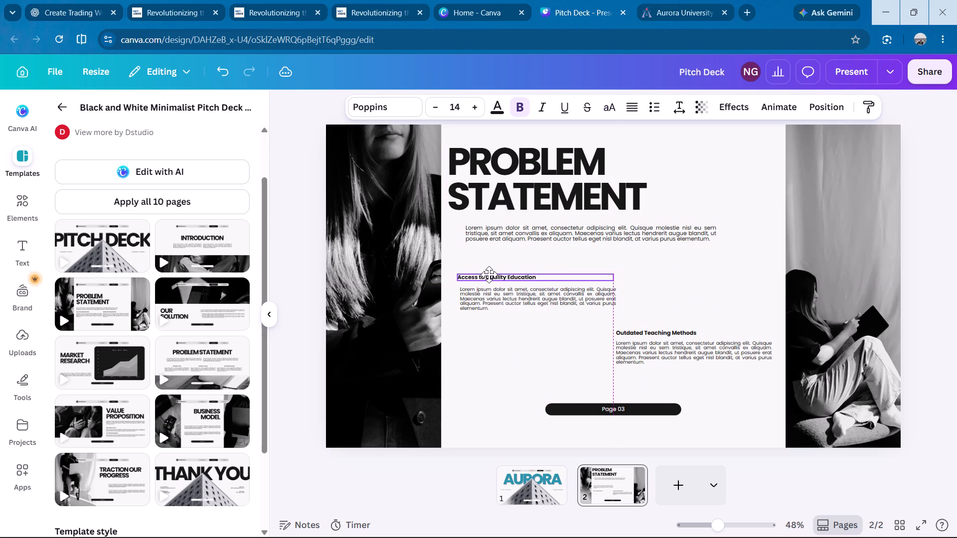
{"action": "left_click_drag", "start_coordinate": [489, 274], "coordinate": [494, 274]}
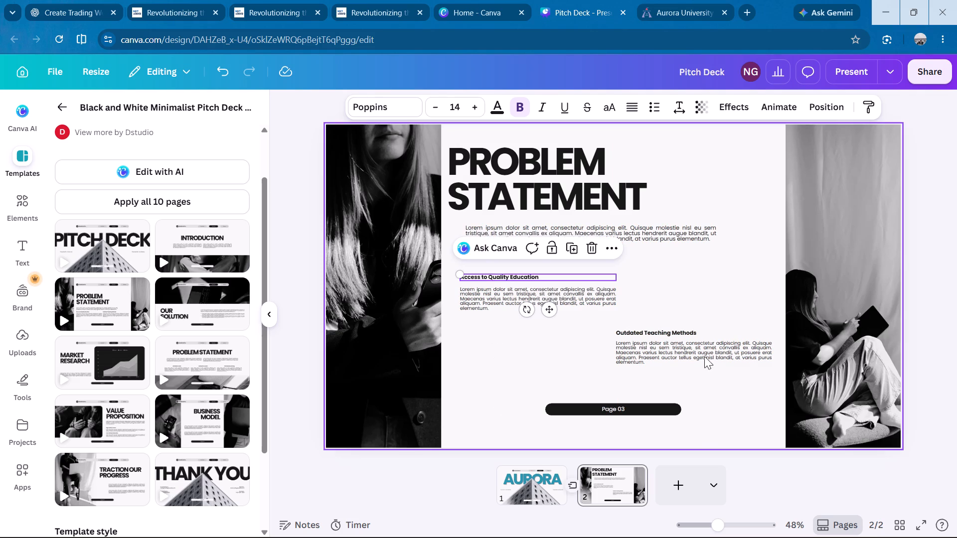
{"action": "left_click_drag", "start_coordinate": [694, 349], "coordinate": [710, 298]}
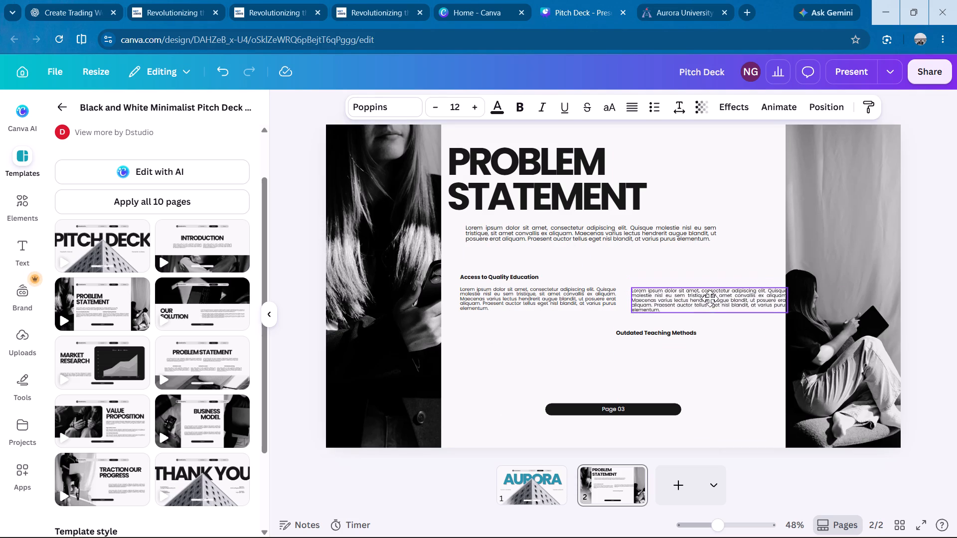
{"action": "left_click_drag", "start_coordinate": [710, 298], "coordinate": [706, 294]}
{"action": "left_click_drag", "start_coordinate": [681, 329], "coordinate": [692, 268]}
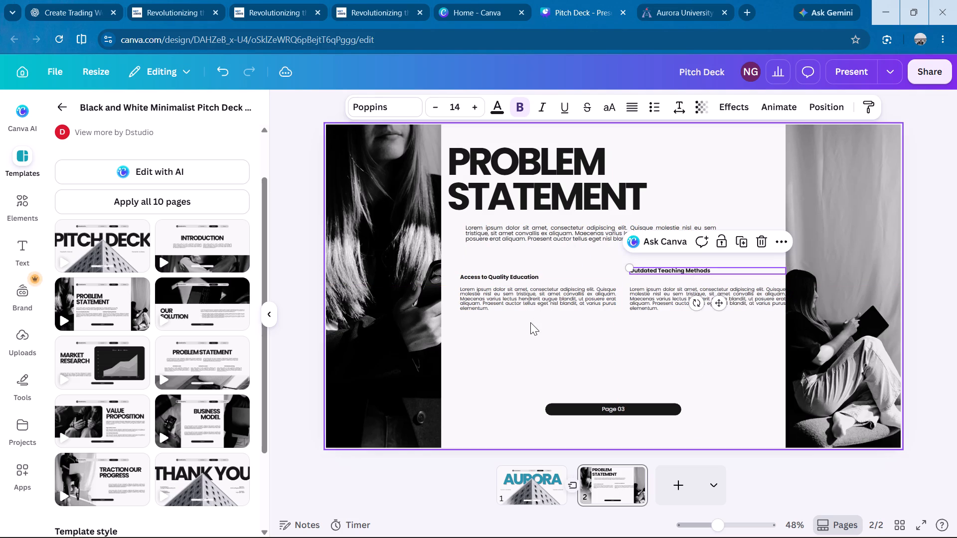
{"action": "left_click", "coordinate": [530, 323]}
Try the Splice and Glow effects on the PROBLEM STATEMENT heading, settling on Drop with transparency 96.
{"action": "left_click", "coordinate": [536, 168]}
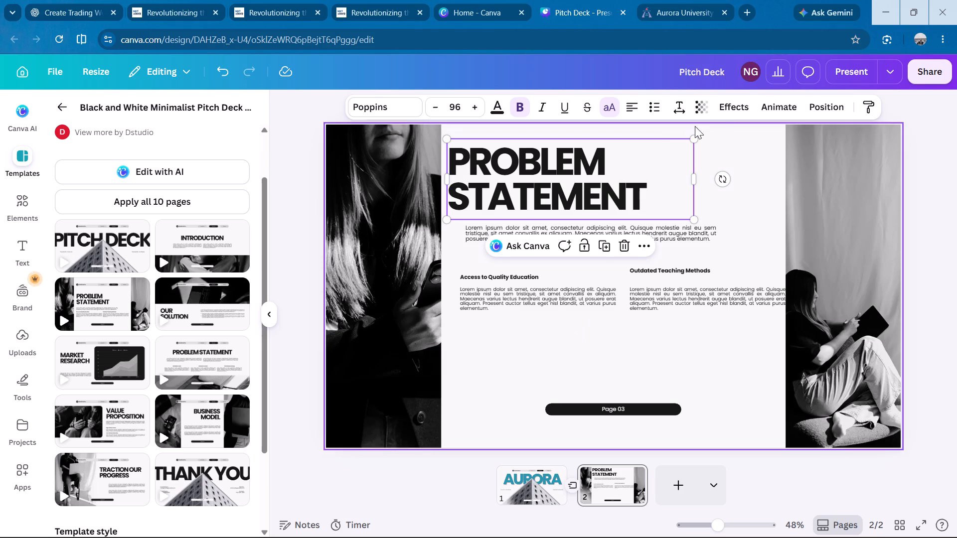
{"action": "left_click", "coordinate": [744, 104]}
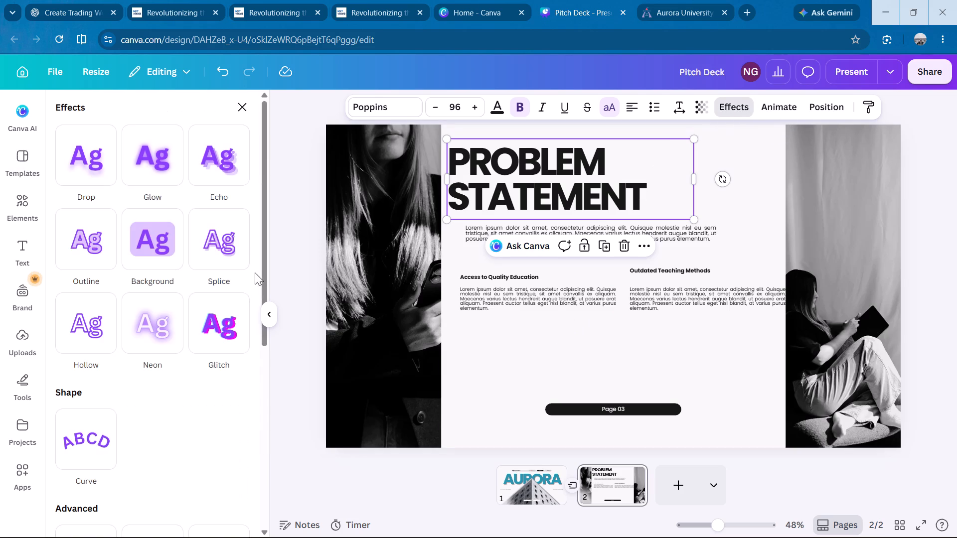
{"action": "left_click", "coordinate": [199, 245]}
{"action": "left_click", "coordinate": [203, 181]}
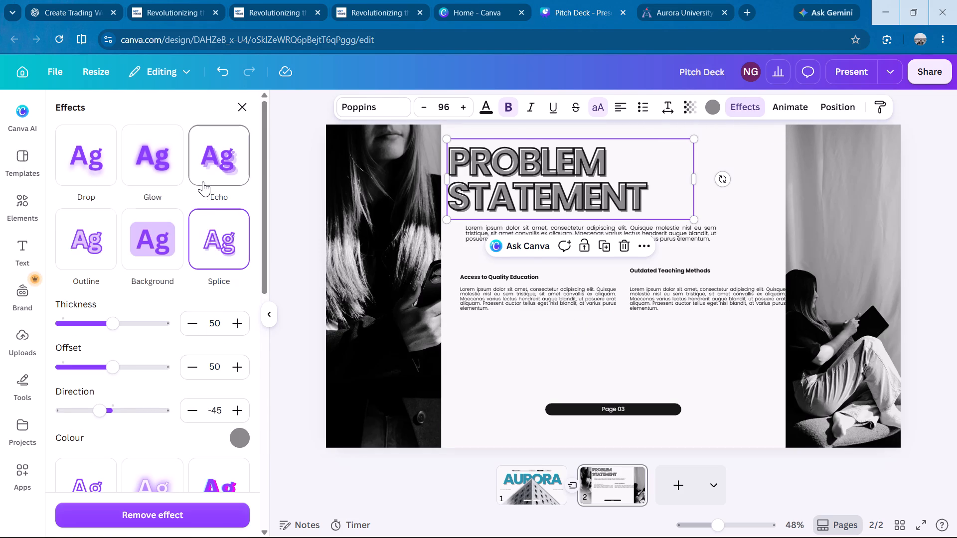
{"action": "left_click", "coordinate": [177, 168]}
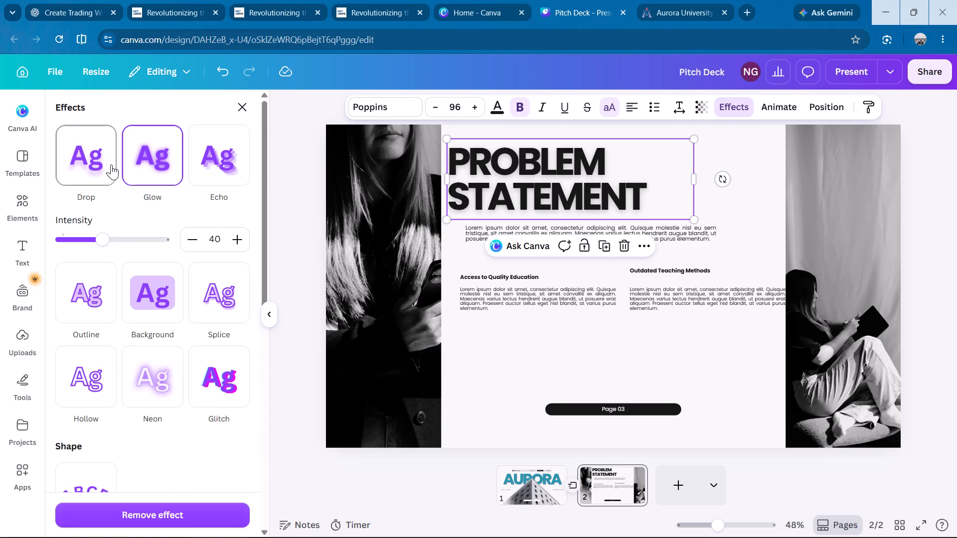
{"action": "left_click", "coordinate": [111, 164]}
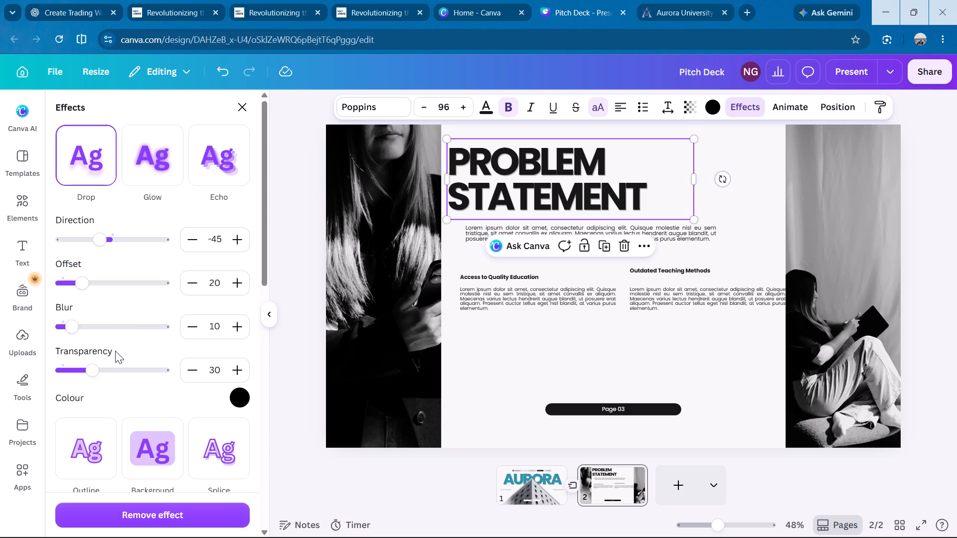
{"action": "left_click", "coordinate": [113, 363]}
{"action": "left_click", "coordinate": [160, 364]}
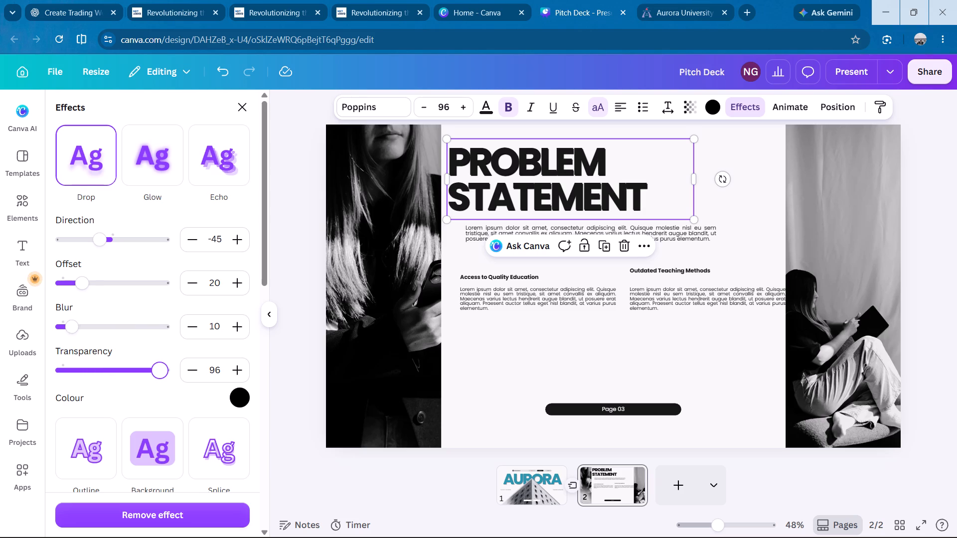
Set the PROBLEM STATEMENT heading's Drop effect to offset 10 and direction 180.
{"action": "left_click", "coordinate": [160, 364]}
{"action": "left_click", "coordinate": [117, 276]}
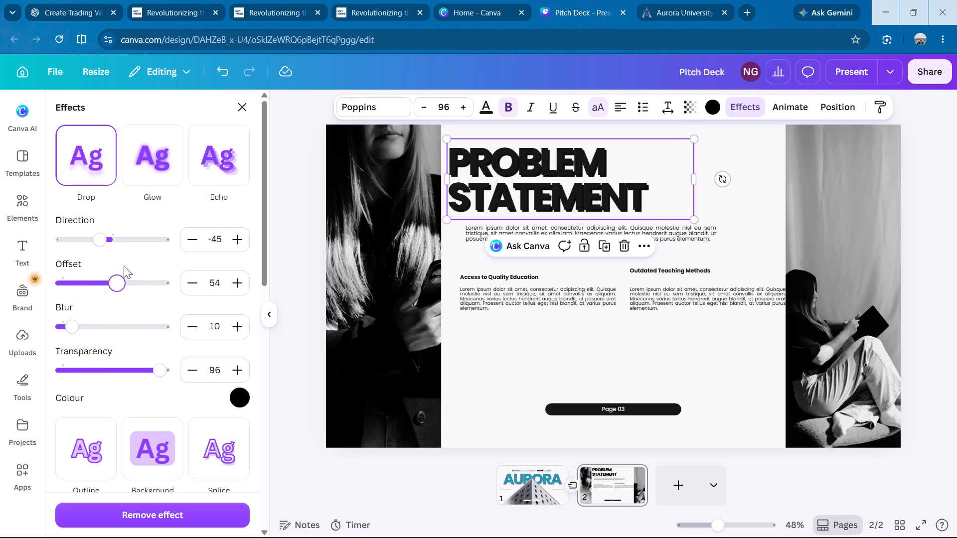
{"action": "left_click", "coordinate": [95, 279]}
{"action": "left_click", "coordinate": [72, 280]}
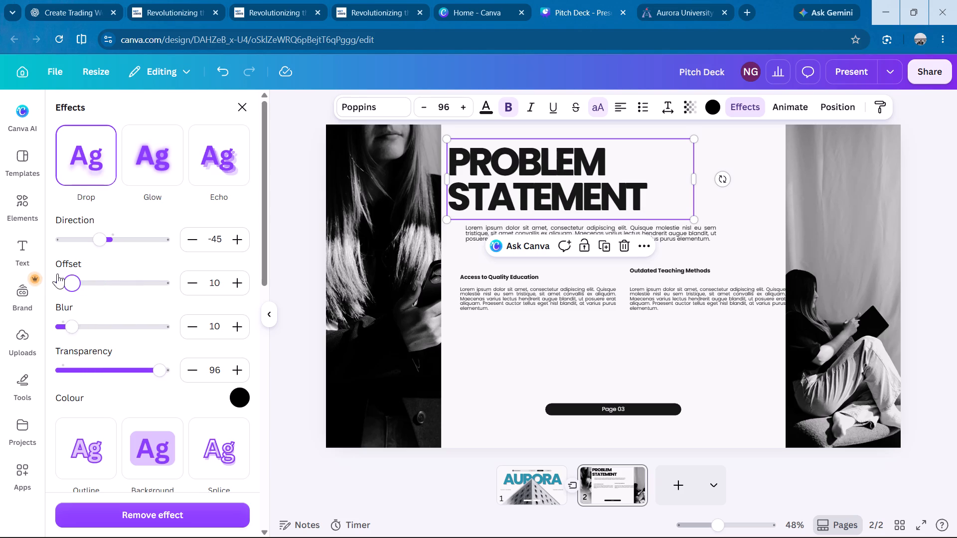
{"action": "left_click", "coordinate": [61, 239]}
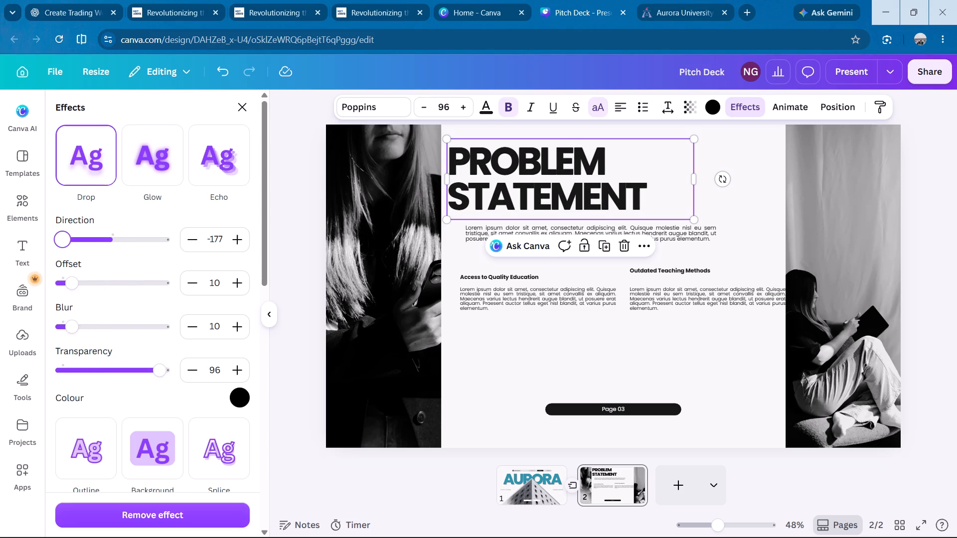
{"action": "left_click", "coordinate": [120, 239]}
{"action": "left_click", "coordinate": [166, 249]}
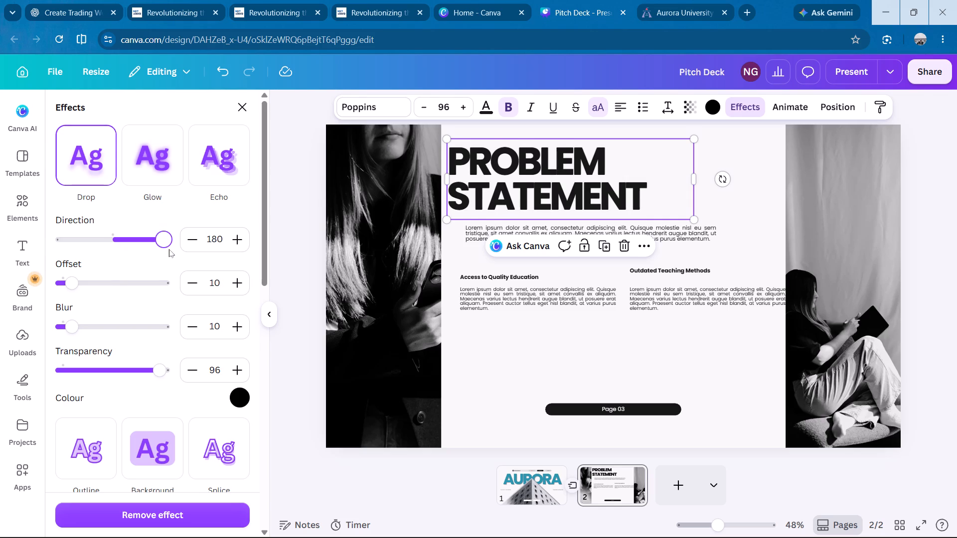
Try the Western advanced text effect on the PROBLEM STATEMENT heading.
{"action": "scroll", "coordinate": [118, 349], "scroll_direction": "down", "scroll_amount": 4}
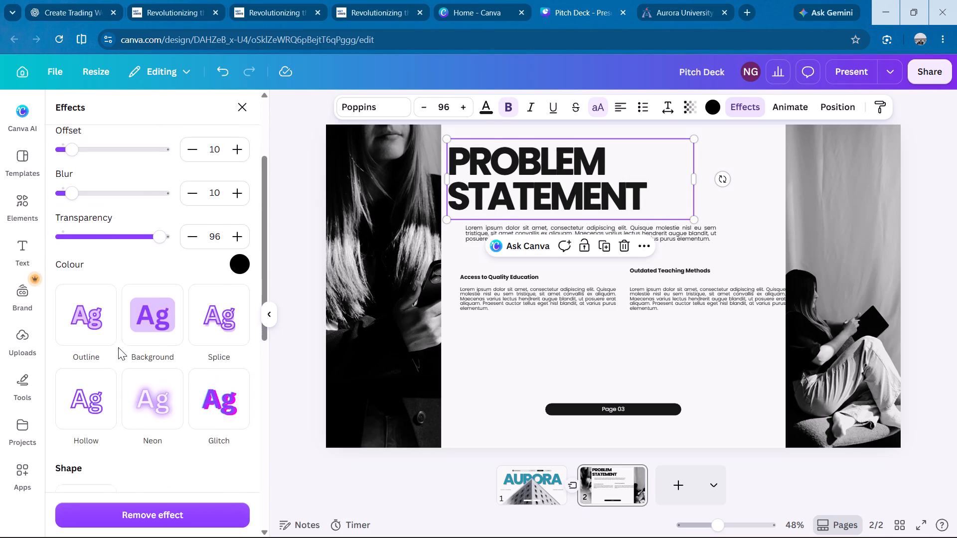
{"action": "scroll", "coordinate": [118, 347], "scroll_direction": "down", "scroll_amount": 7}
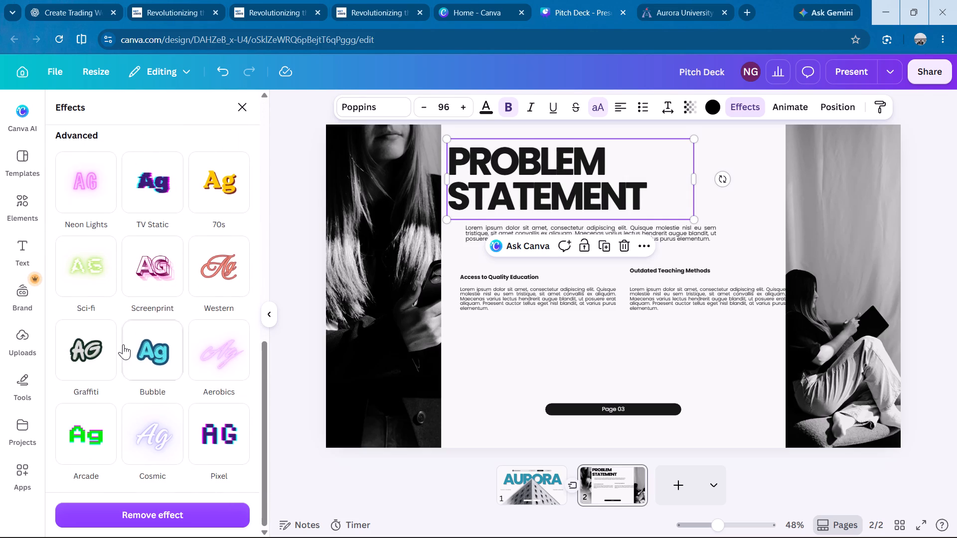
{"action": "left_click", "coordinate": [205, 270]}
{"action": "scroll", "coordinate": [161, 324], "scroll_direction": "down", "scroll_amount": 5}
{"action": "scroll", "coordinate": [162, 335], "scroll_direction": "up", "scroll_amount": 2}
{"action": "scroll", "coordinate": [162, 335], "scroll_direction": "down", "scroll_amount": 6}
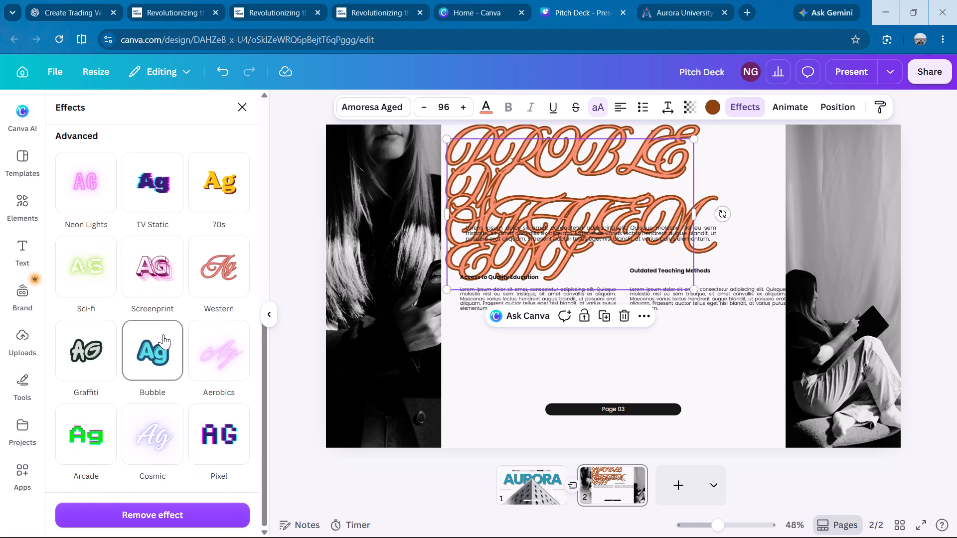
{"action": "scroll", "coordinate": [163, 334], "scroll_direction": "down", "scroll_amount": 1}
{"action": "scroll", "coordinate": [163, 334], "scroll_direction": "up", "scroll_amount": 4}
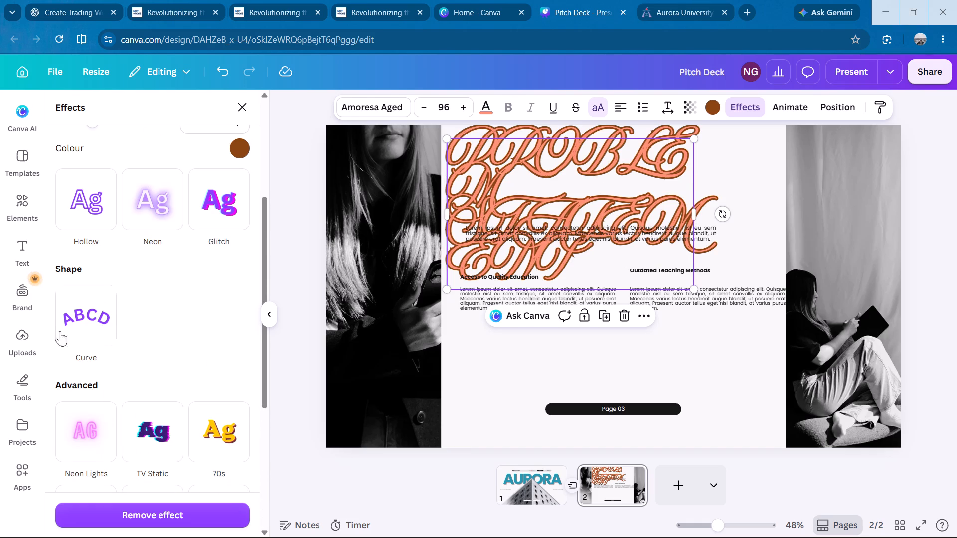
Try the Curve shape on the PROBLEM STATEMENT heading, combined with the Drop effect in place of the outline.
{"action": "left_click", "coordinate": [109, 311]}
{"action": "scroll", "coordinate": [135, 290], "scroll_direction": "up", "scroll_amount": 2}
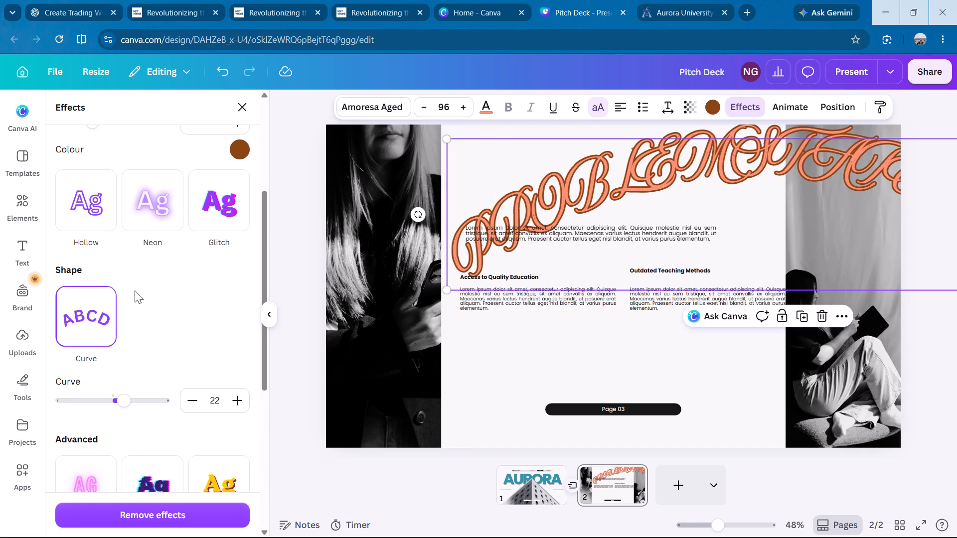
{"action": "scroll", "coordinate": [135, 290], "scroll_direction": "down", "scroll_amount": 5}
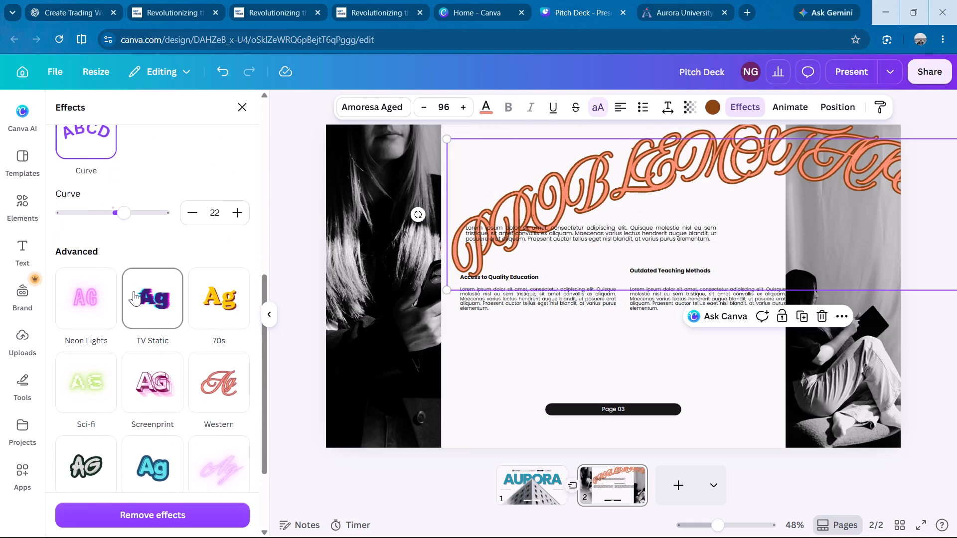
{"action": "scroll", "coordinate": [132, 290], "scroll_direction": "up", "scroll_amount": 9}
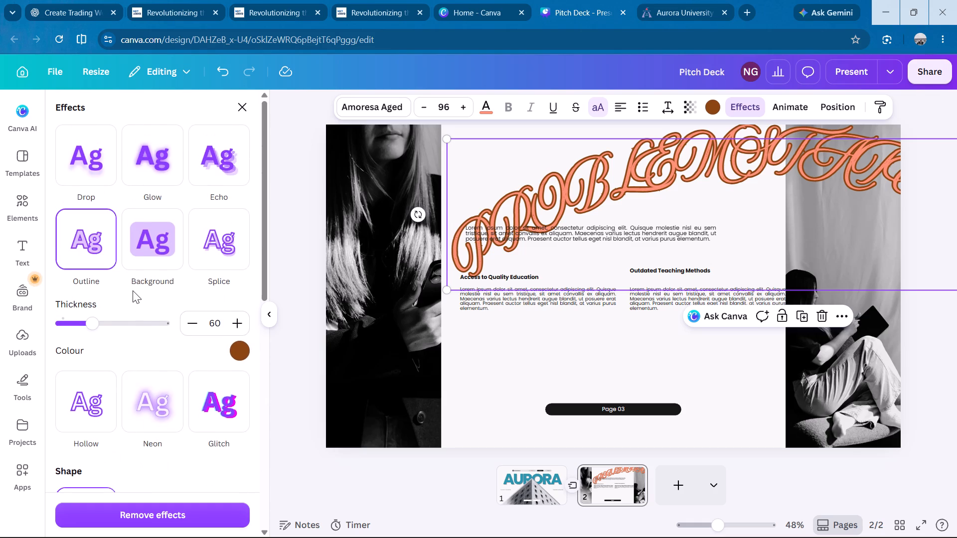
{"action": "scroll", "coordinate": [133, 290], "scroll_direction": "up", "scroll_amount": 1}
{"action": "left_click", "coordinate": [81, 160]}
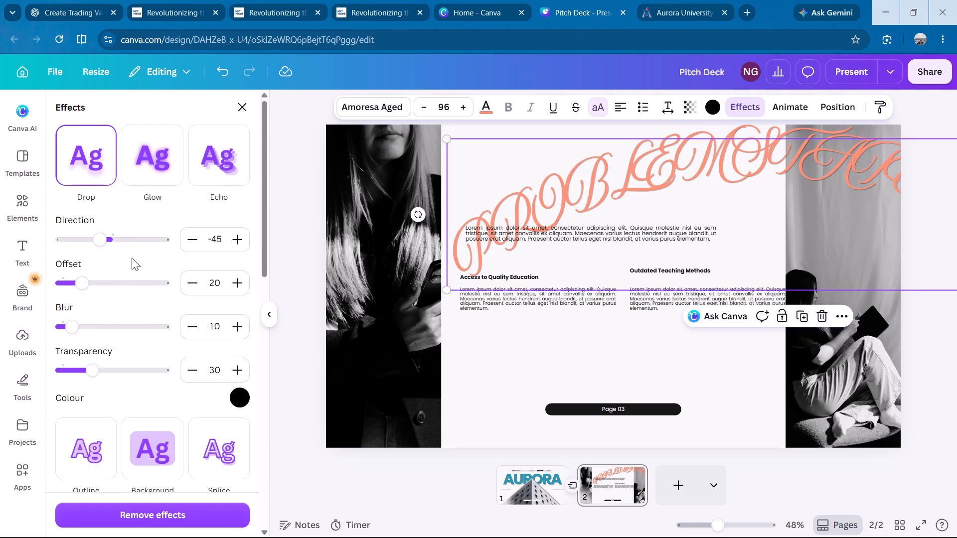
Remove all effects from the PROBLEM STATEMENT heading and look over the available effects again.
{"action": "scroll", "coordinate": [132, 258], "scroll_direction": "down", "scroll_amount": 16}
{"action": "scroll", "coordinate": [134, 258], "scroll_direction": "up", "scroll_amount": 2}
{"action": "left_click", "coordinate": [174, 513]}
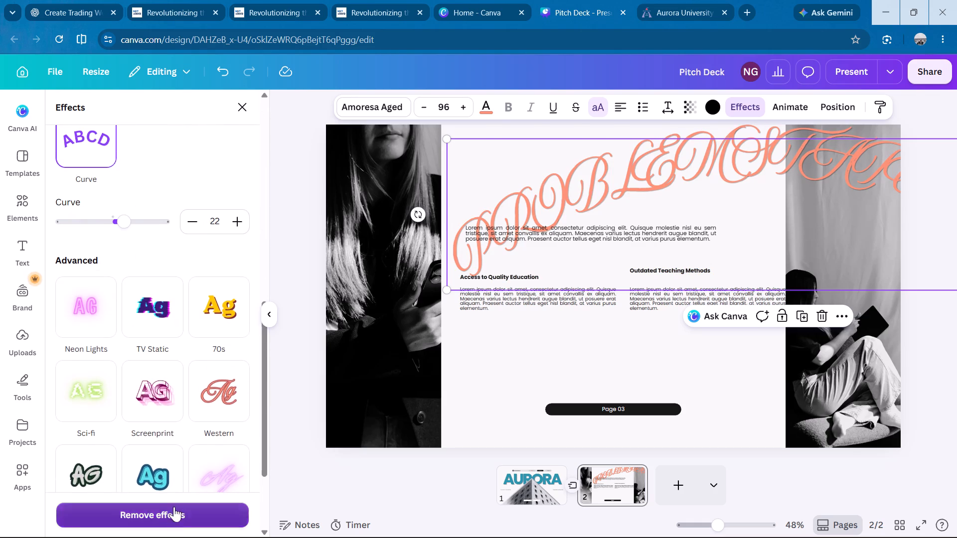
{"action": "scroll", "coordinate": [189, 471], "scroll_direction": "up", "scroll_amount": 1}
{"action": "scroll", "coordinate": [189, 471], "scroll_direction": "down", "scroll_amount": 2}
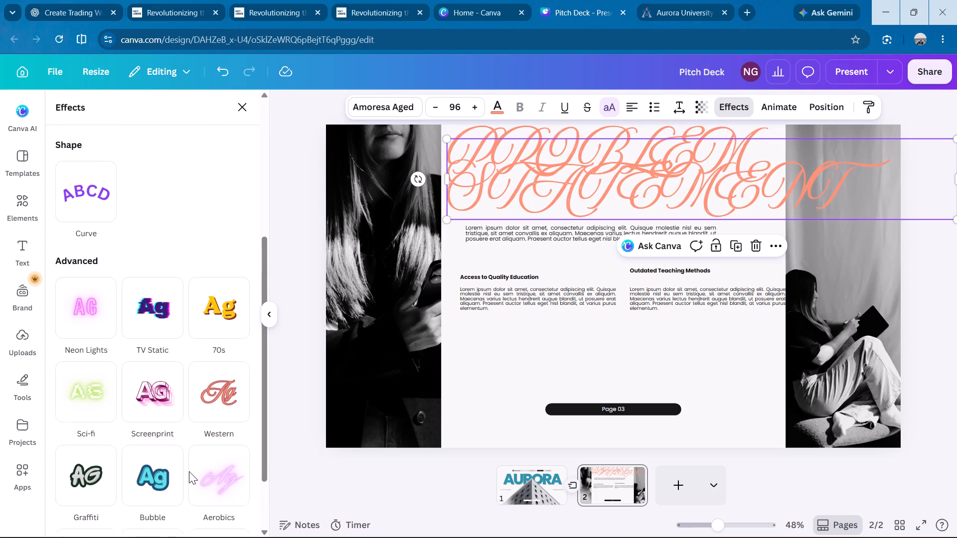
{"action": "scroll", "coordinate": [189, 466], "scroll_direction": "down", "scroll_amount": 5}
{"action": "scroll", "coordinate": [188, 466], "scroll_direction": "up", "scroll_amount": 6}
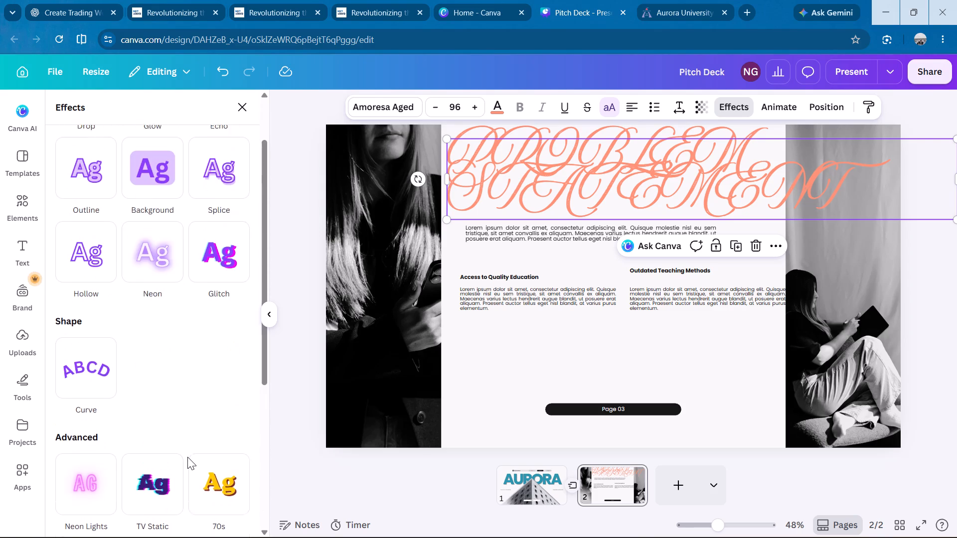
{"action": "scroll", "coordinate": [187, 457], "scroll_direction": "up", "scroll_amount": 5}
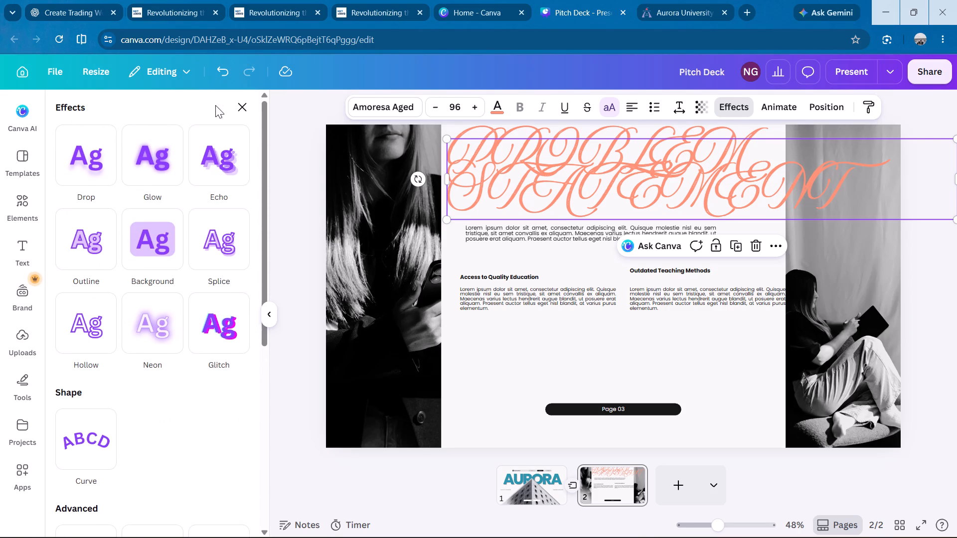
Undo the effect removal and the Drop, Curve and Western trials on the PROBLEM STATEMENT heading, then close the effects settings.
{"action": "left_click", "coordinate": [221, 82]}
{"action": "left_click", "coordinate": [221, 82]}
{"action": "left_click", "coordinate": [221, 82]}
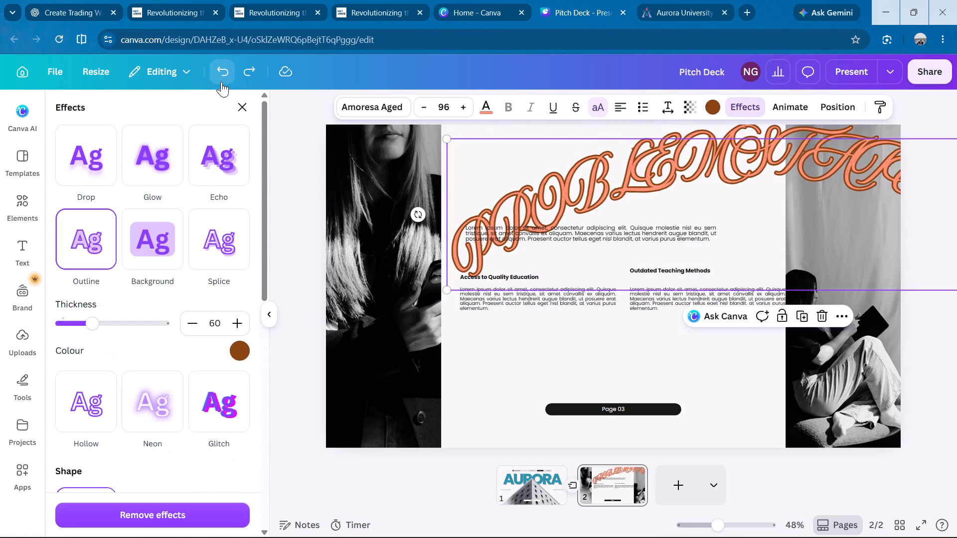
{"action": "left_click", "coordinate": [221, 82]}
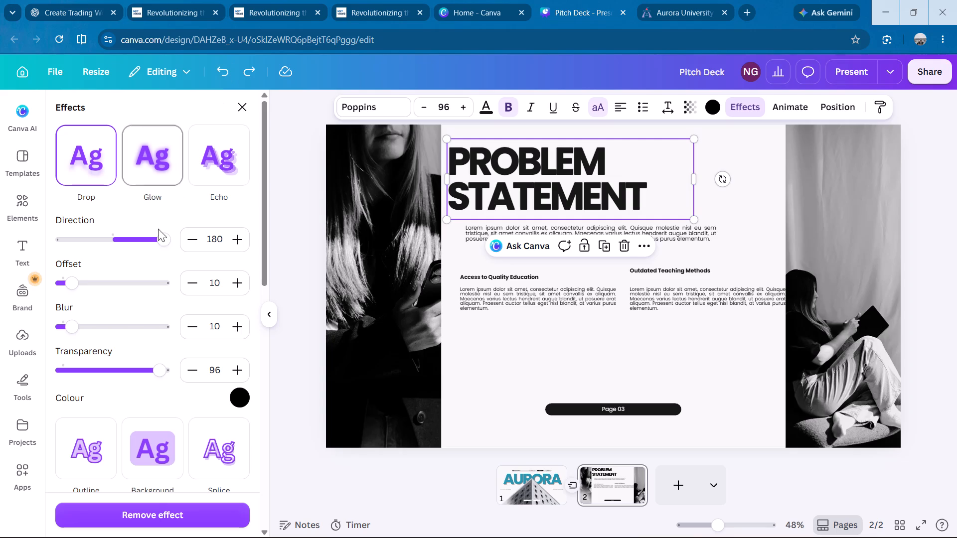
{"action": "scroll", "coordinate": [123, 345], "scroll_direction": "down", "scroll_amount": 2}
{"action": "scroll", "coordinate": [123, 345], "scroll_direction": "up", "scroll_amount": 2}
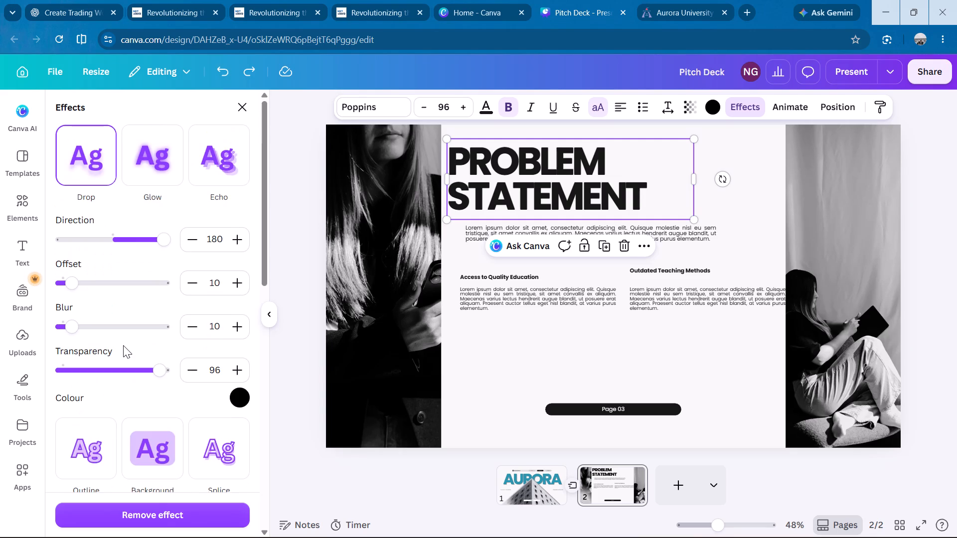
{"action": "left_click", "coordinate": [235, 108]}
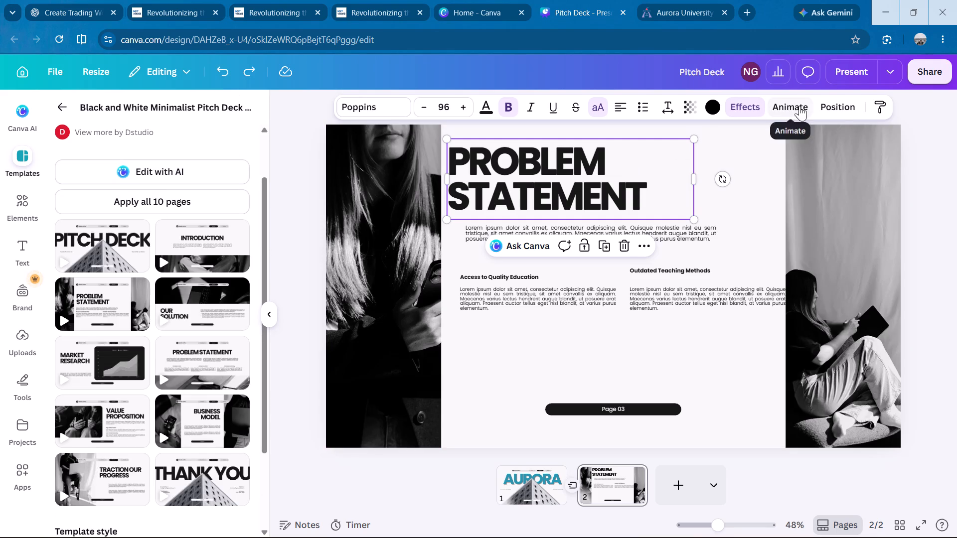
Align the PROBLEM STATEMENT heading to the horizontal centre of page 2.
{"action": "left_click", "coordinate": [844, 110]}
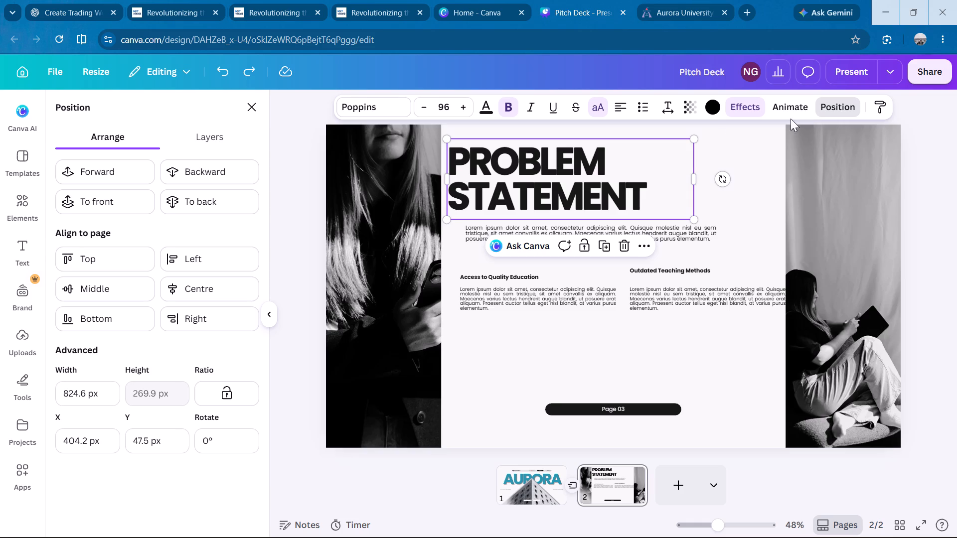
{"action": "left_click", "coordinate": [191, 253]}
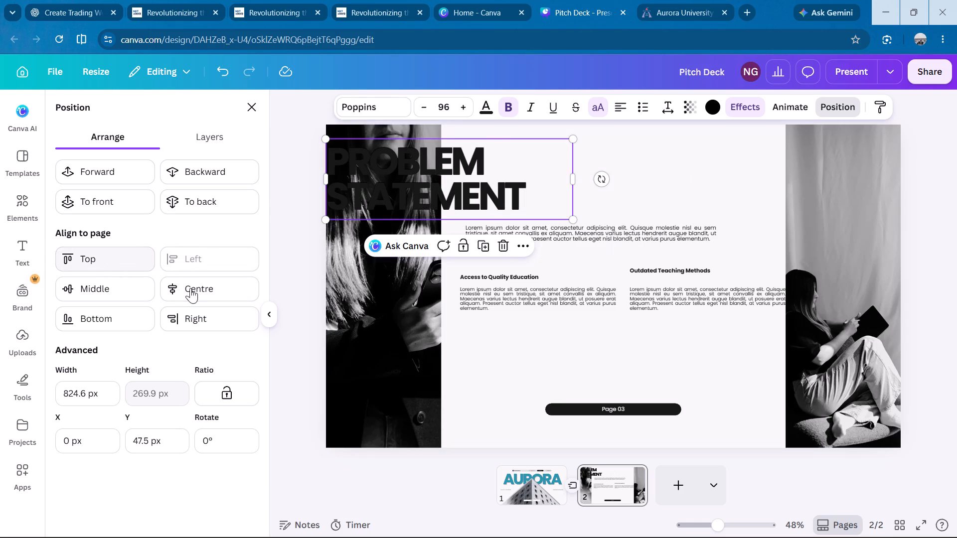
{"action": "left_click", "coordinate": [192, 290]}
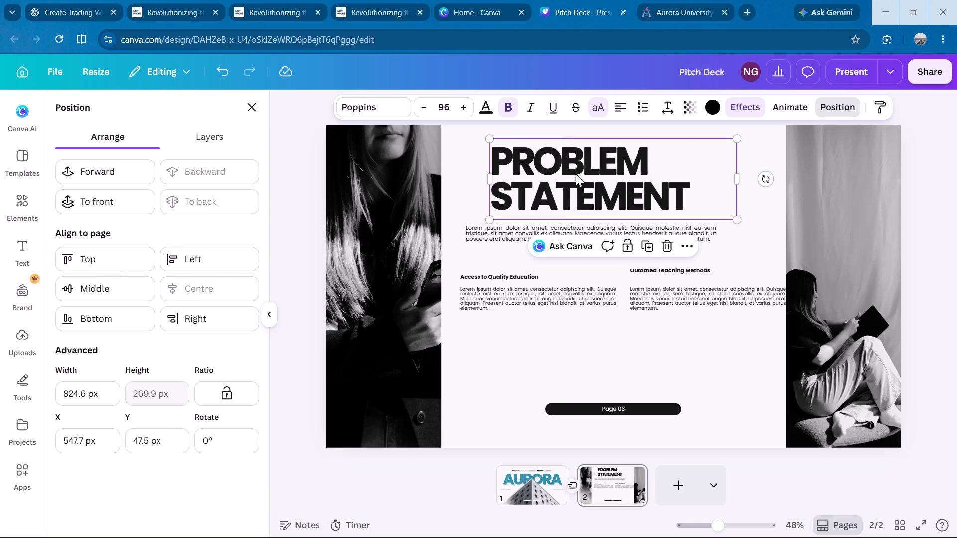
{"action": "left_click", "coordinate": [885, 112]}
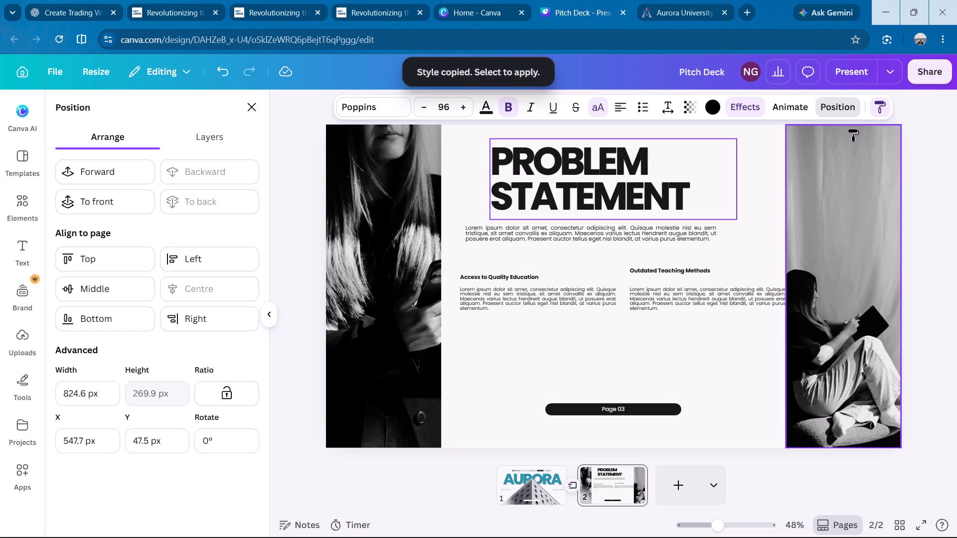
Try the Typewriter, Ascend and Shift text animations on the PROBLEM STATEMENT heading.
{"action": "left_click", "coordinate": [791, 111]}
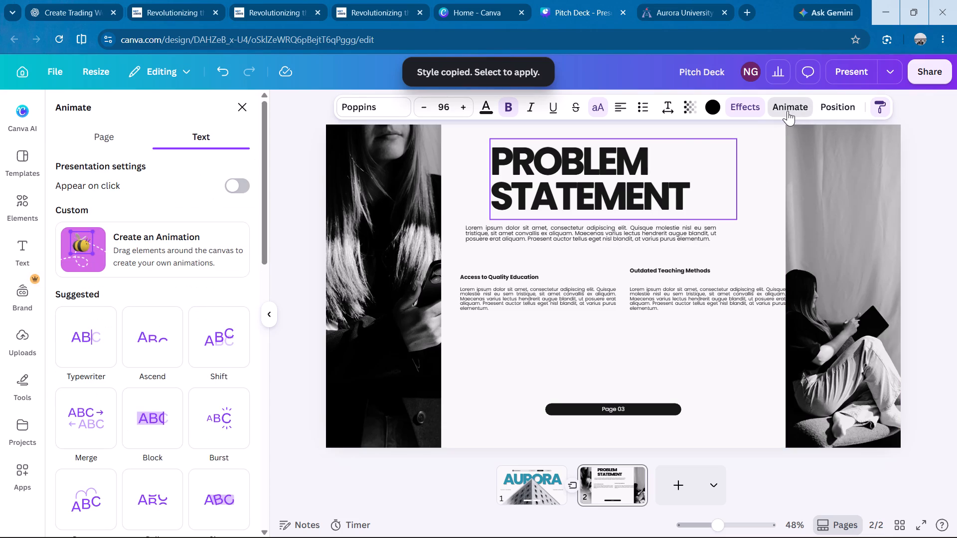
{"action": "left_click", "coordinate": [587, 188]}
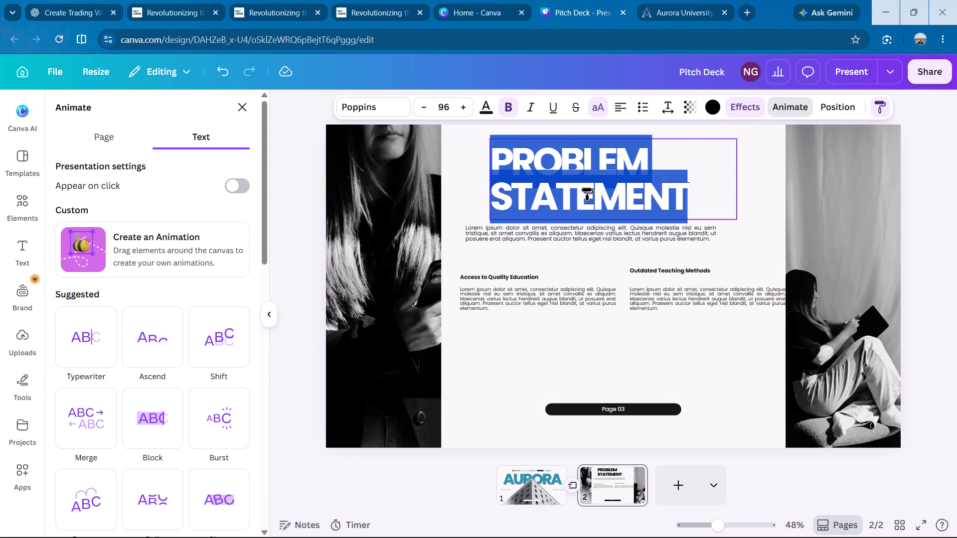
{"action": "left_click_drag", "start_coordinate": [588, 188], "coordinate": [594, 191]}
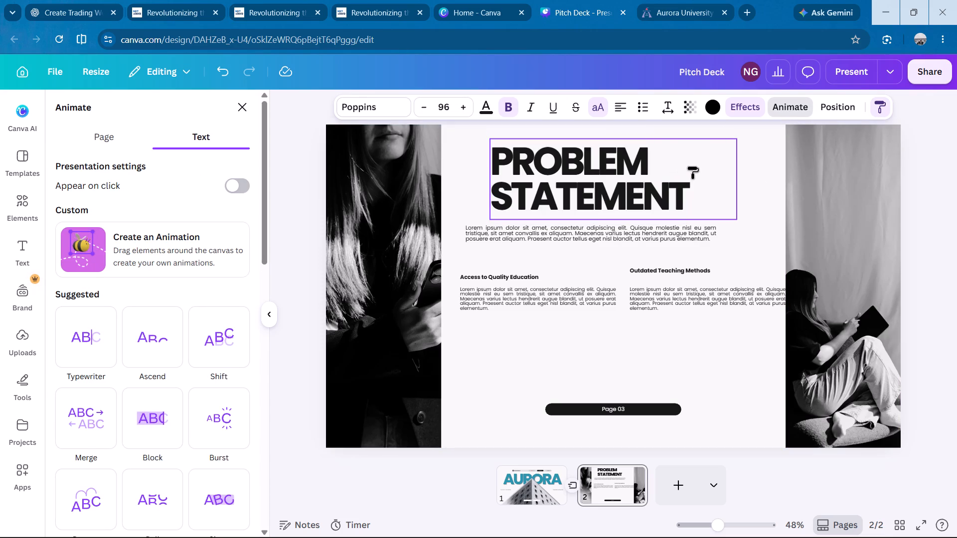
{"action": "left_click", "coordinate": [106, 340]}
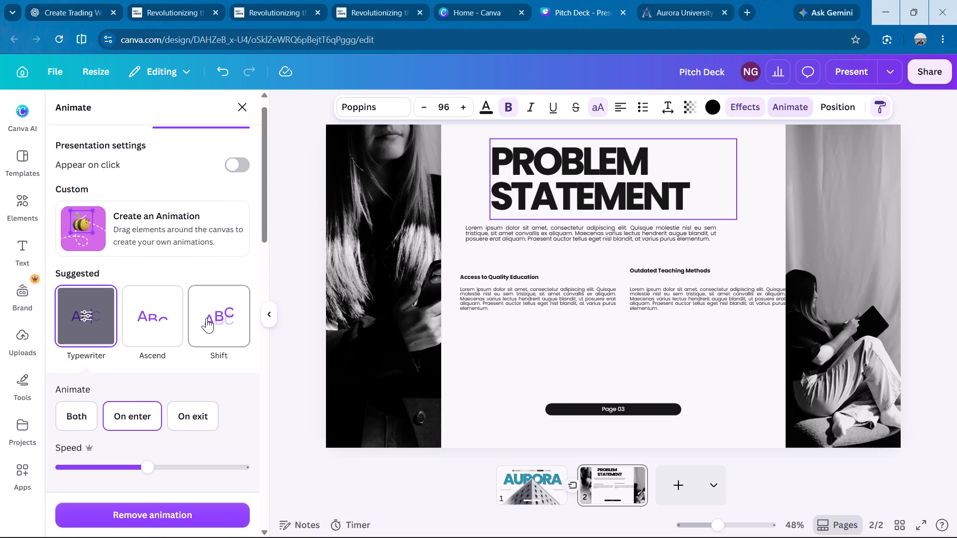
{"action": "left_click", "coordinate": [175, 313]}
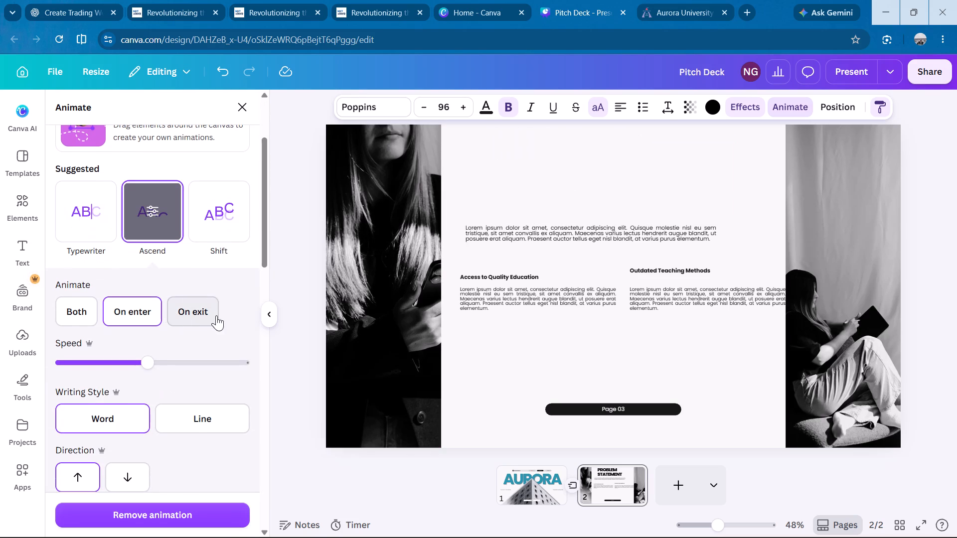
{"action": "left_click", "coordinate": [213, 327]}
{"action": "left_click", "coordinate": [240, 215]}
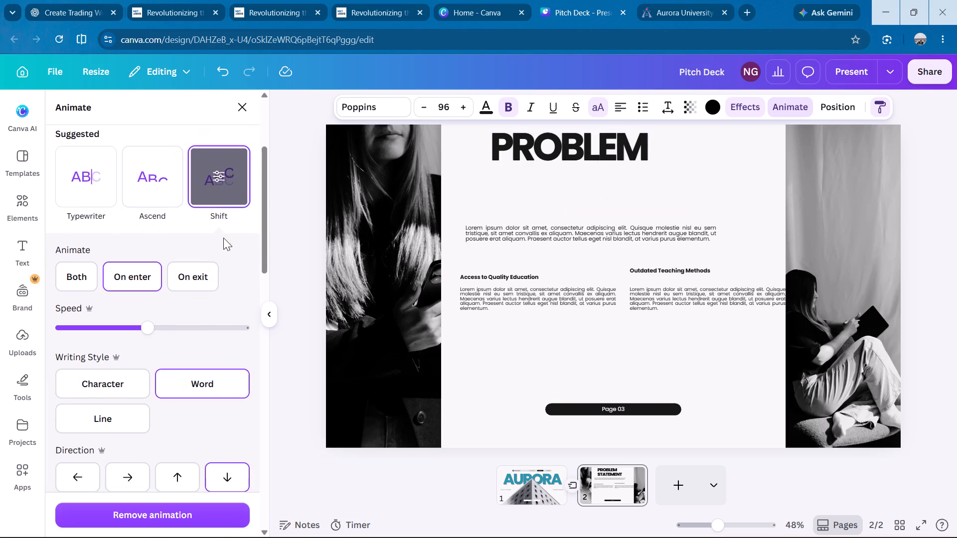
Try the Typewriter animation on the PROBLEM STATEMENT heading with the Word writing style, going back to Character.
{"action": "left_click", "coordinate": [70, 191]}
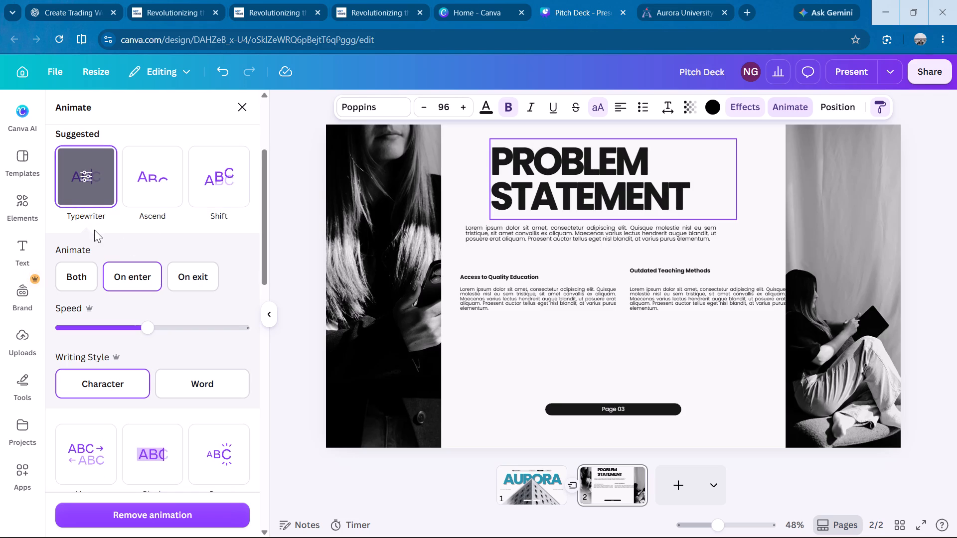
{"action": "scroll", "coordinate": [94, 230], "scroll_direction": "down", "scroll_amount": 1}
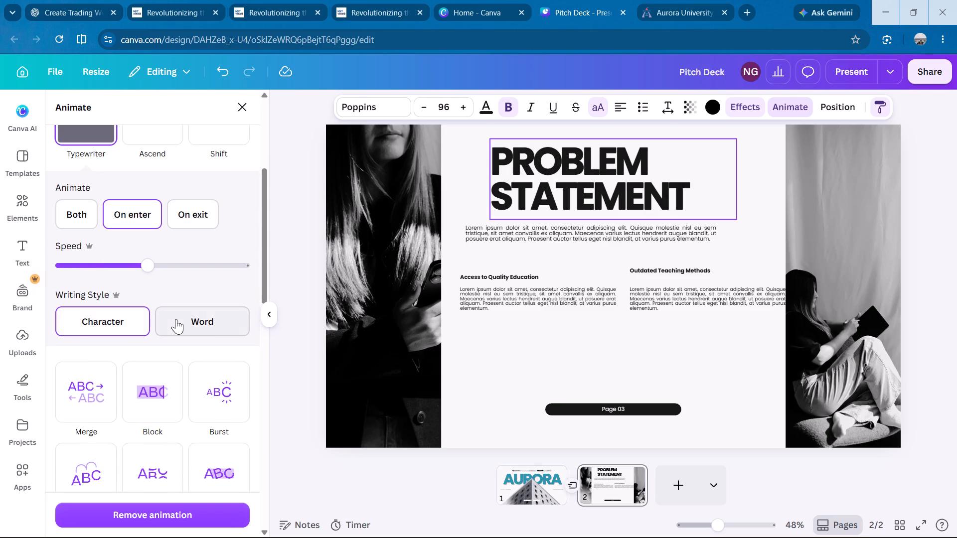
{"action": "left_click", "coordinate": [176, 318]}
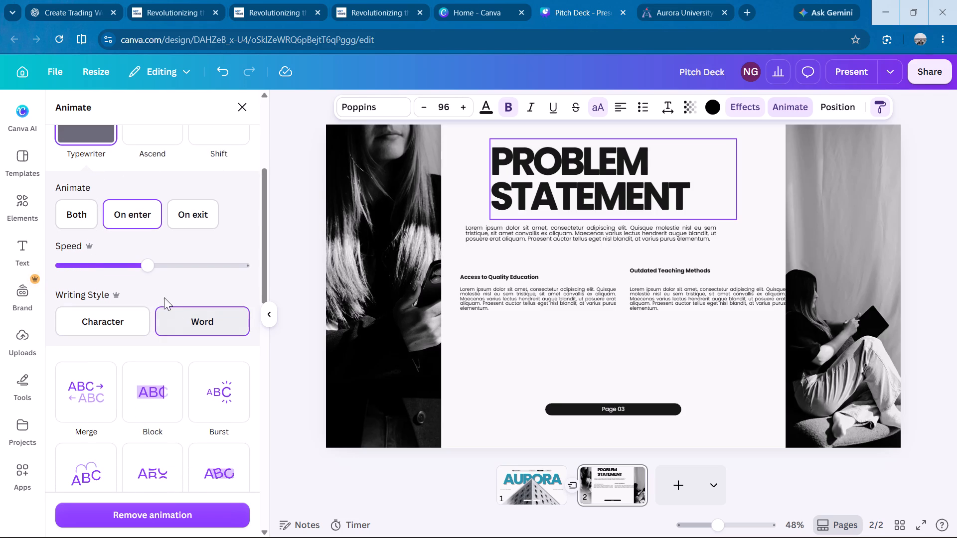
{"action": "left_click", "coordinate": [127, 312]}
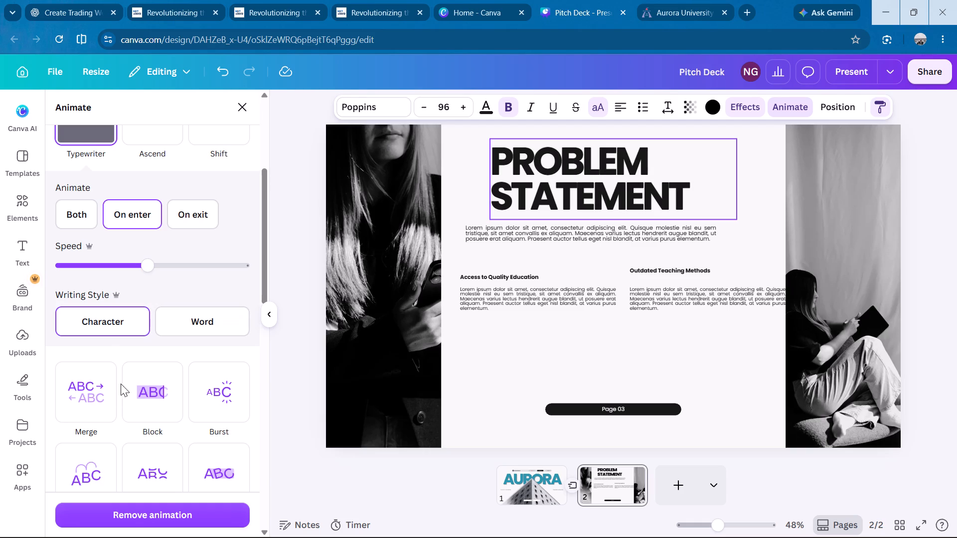
Apply the Merge text animation to the PROBLEM STATEMENT heading.
{"action": "left_click", "coordinate": [101, 393]}
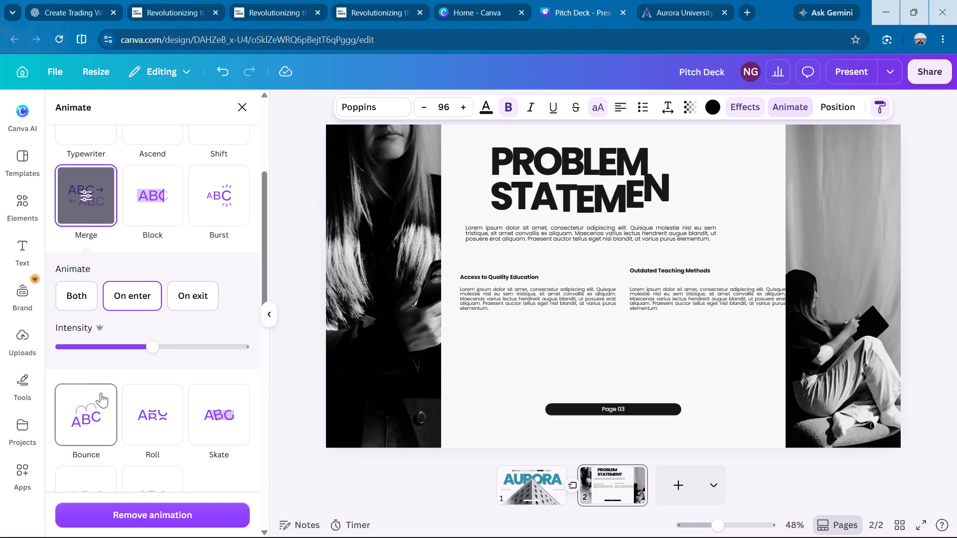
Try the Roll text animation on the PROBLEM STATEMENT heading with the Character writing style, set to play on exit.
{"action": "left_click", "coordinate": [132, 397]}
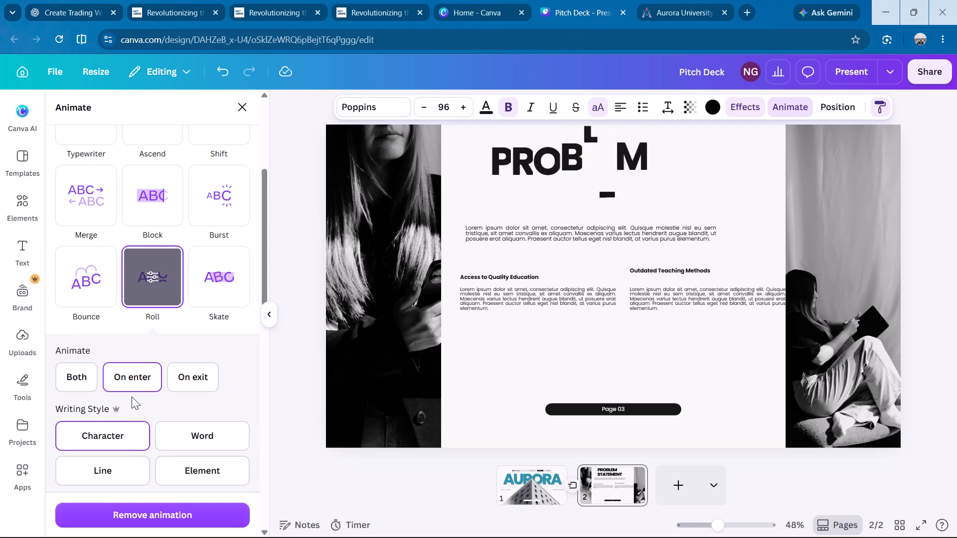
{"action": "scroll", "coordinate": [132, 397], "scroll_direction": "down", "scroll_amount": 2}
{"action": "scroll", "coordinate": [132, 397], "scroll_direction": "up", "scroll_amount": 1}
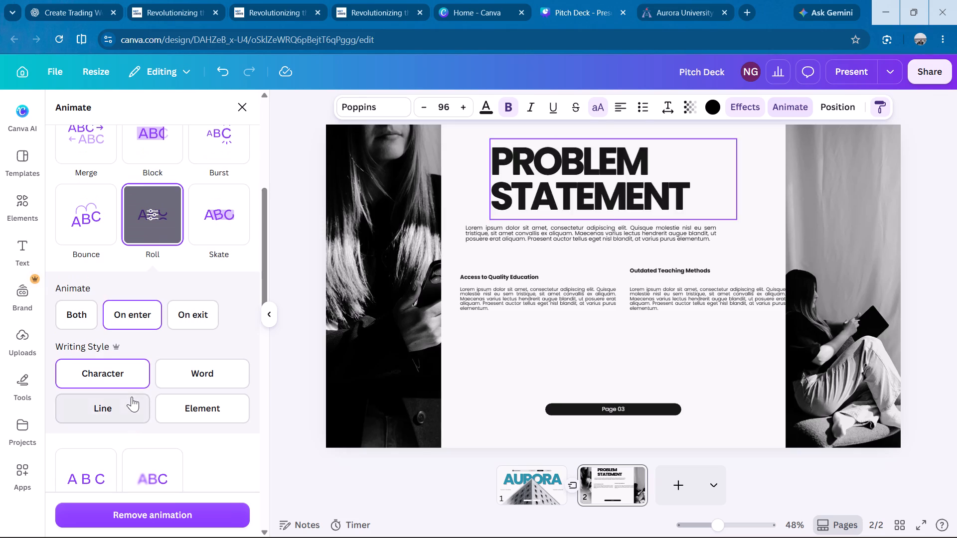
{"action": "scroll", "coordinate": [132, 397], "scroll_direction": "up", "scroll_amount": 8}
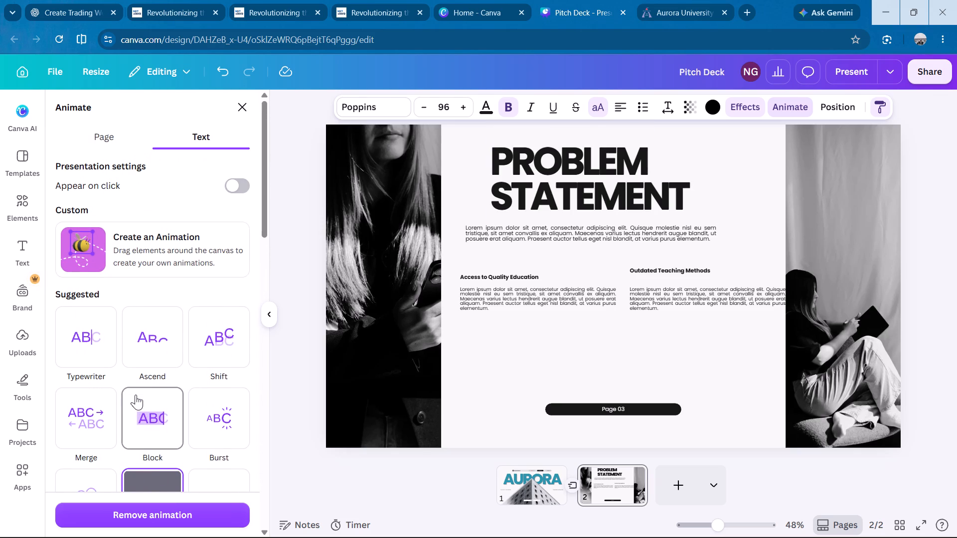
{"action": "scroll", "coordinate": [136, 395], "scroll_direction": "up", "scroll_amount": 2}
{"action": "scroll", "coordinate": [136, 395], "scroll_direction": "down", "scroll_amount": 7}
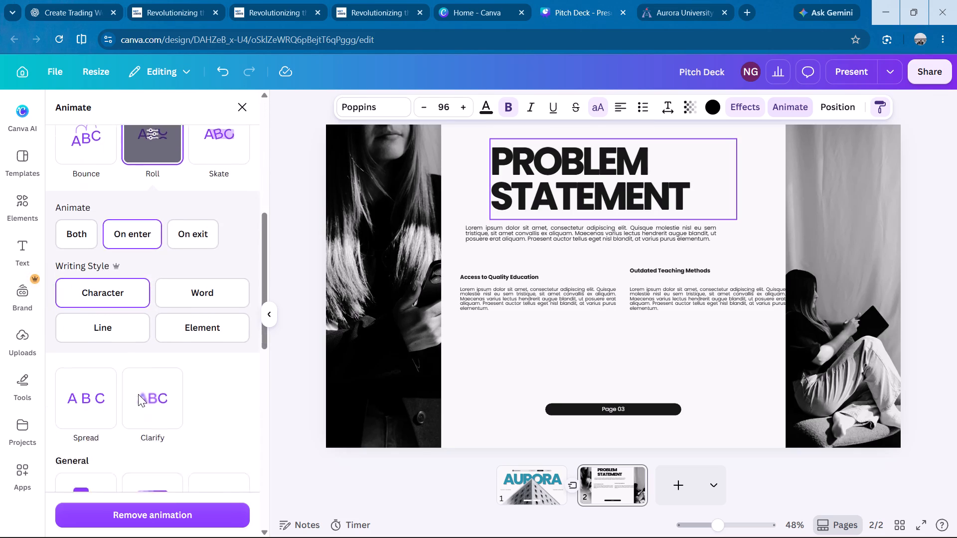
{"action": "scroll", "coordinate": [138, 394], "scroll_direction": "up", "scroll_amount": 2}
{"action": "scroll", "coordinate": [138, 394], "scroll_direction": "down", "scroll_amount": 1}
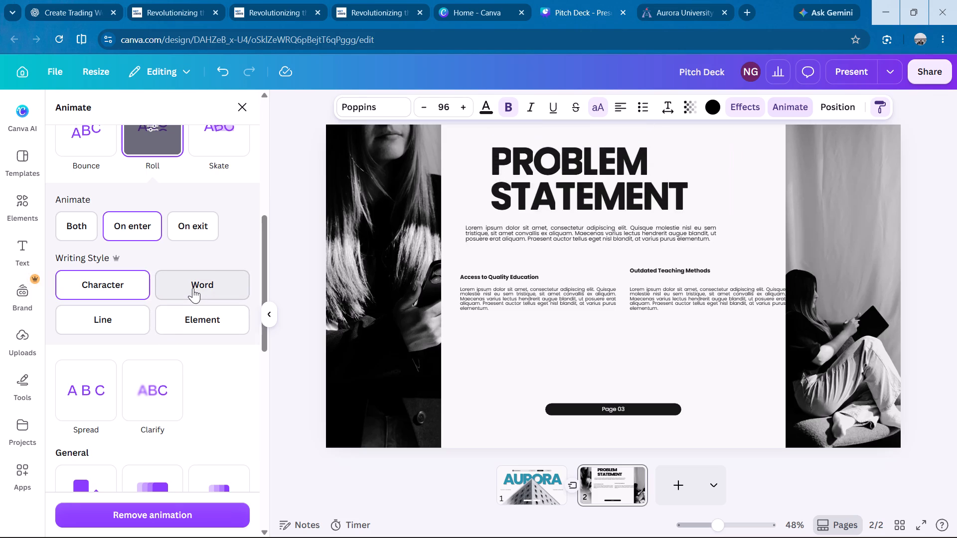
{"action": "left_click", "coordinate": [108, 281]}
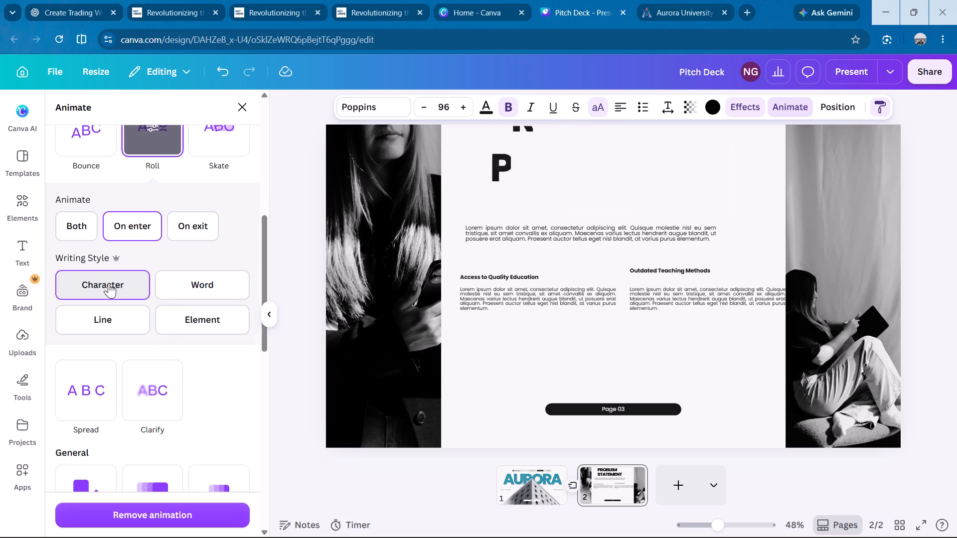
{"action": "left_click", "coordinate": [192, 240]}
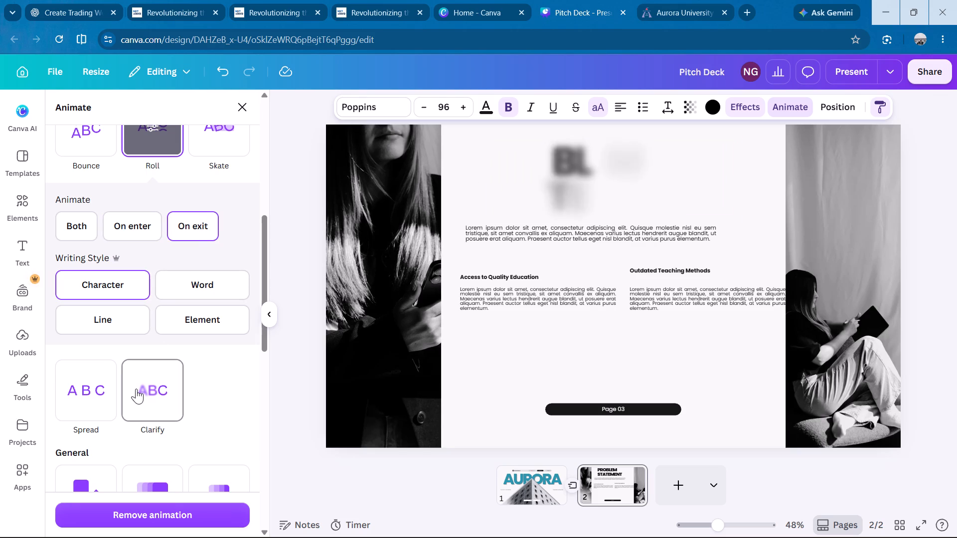
Apply the Neon animation to the PROBLEM STATEMENT heading.
{"action": "scroll", "coordinate": [136, 389], "scroll_direction": "down", "scroll_amount": 3}
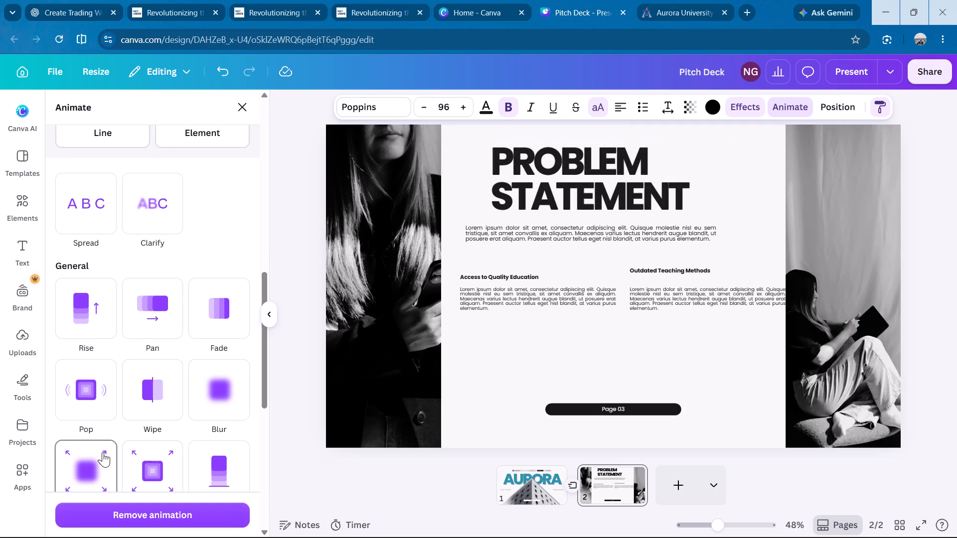
{"action": "scroll", "coordinate": [121, 417], "scroll_direction": "down", "scroll_amount": 3}
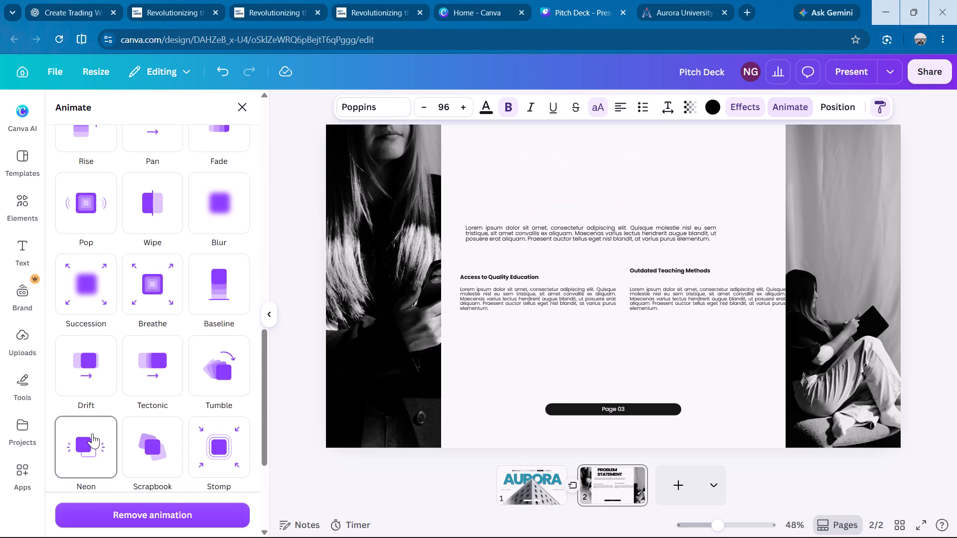
{"action": "left_click", "coordinate": [64, 434]}
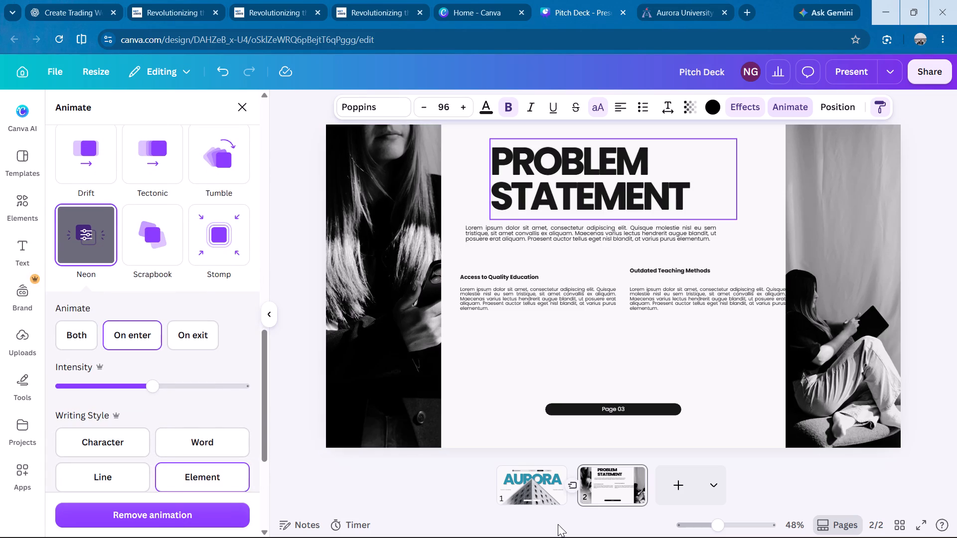
Present the deck full screen from the AURORA cover and check how the cover and Problem Statement pages play.
{"action": "left_click", "coordinate": [534, 496]}
{"action": "left_click", "coordinate": [848, 68]}
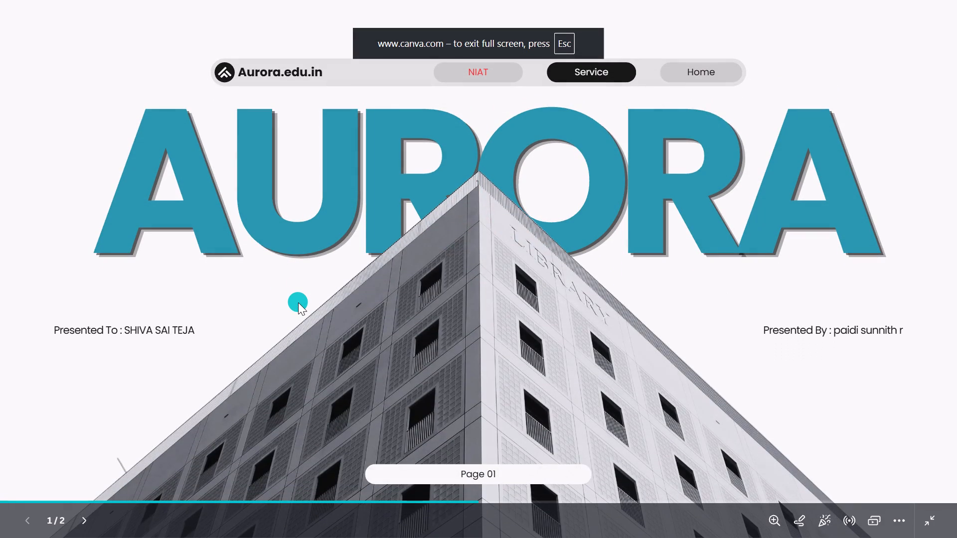
{"action": "key", "text": "Right"}
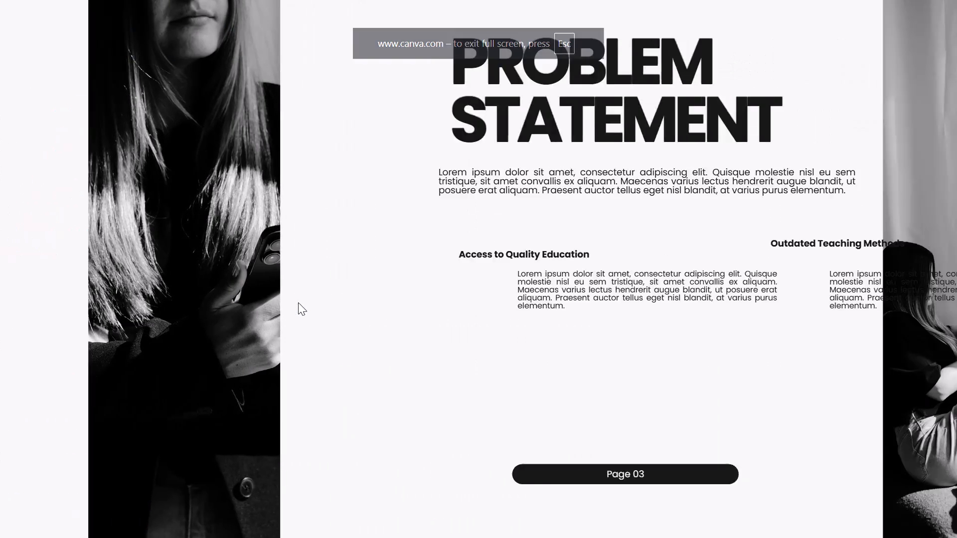
{"action": "key", "text": "Left"}
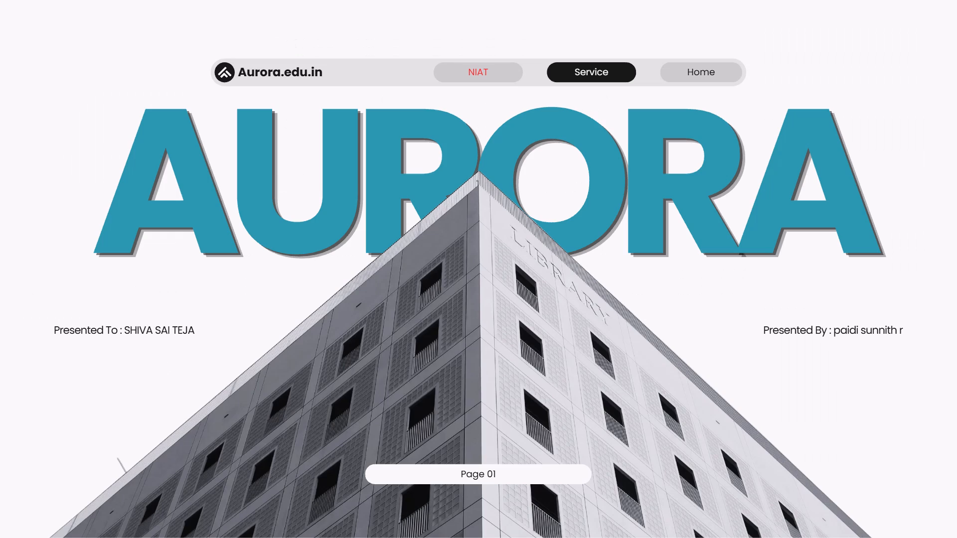
{"action": "key", "text": "Escape"}
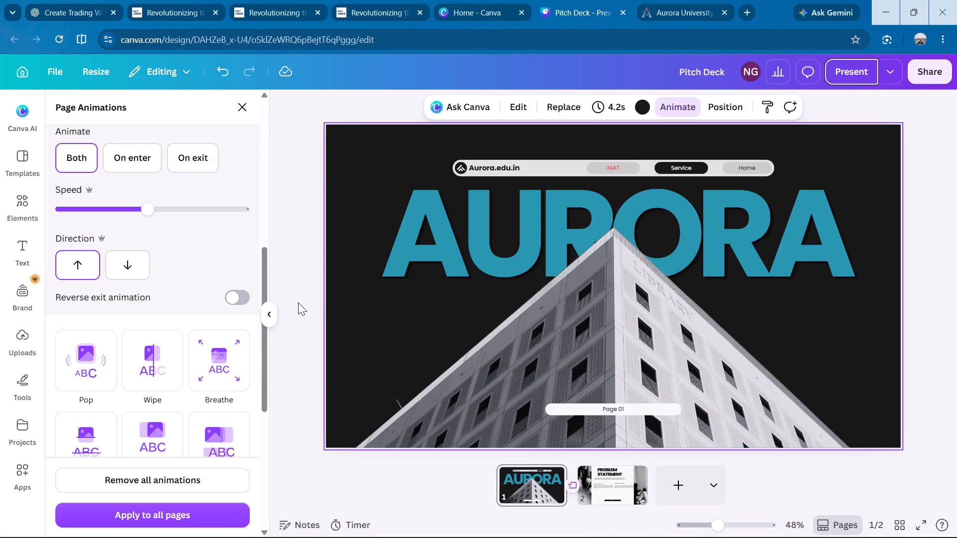
{"action": "left_click", "coordinate": [826, 309]}
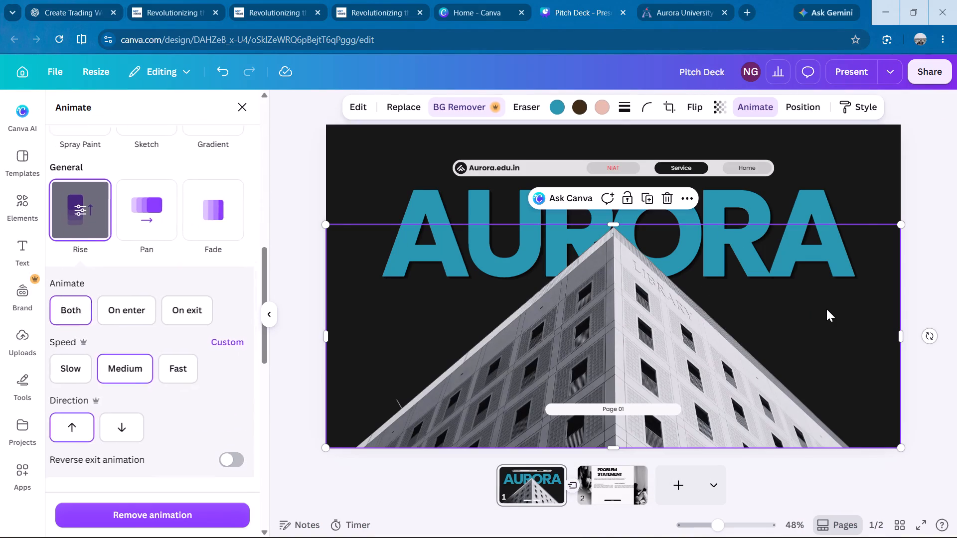
{"action": "left_click", "coordinate": [846, 73]}
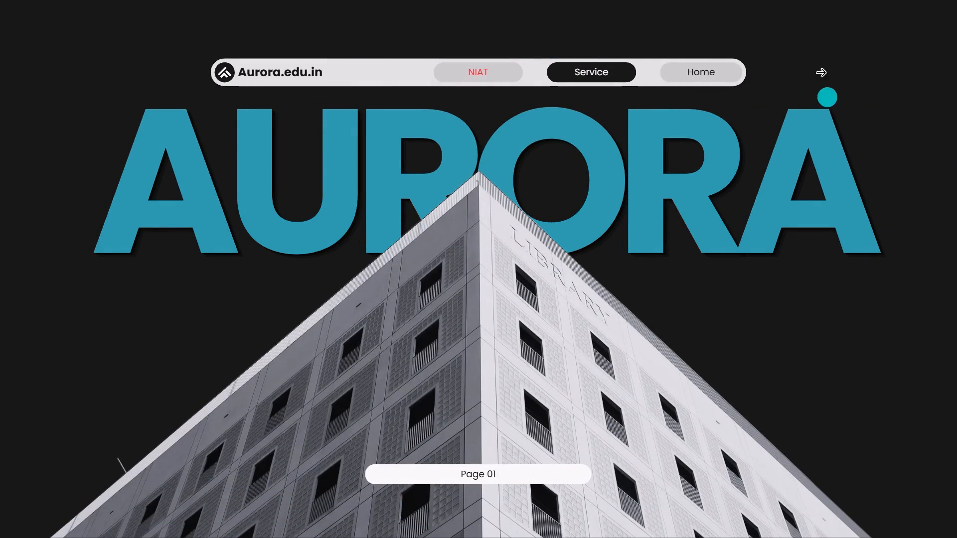
{"action": "key", "text": "Escape"}
{"action": "left_click", "coordinate": [867, 65]}
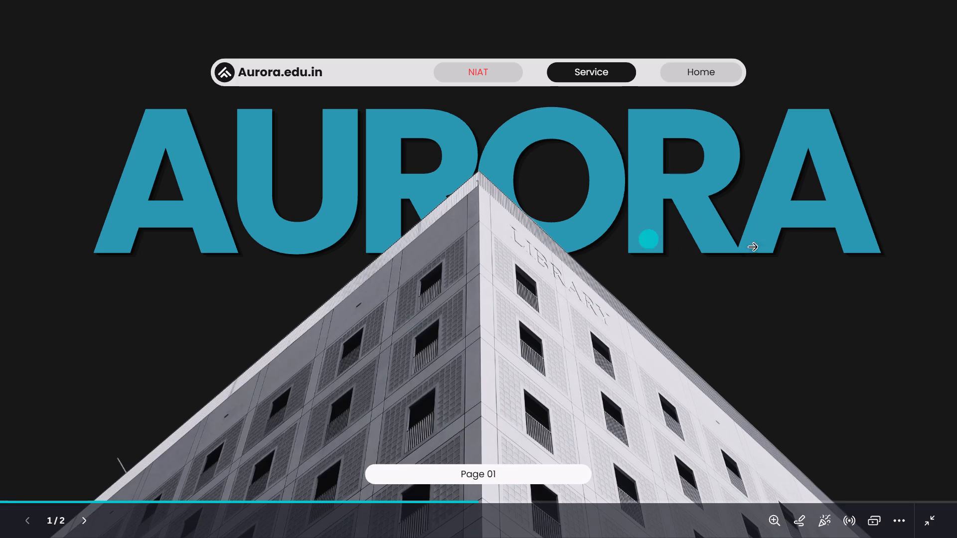
{"action": "key", "text": "Escape"}
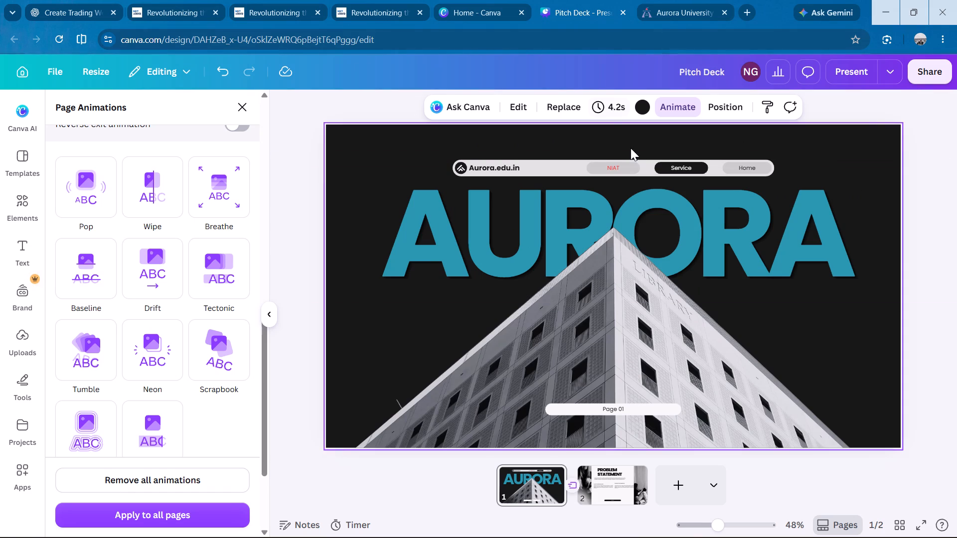
Set the cover page's timing to 7.5 seconds and apply that timing to all pages.
{"action": "left_click", "coordinate": [619, 106]}
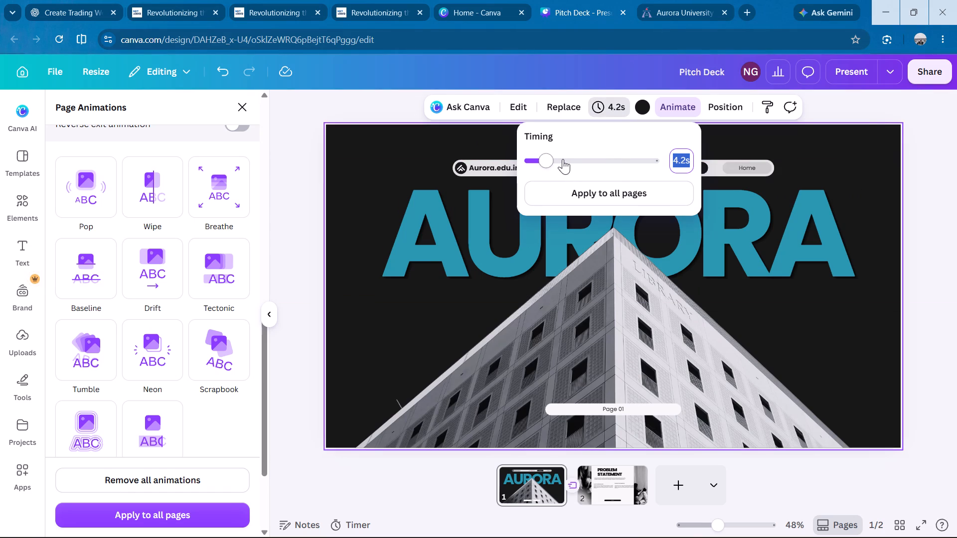
{"action": "left_click_drag", "start_coordinate": [547, 156], "coordinate": [567, 167]}
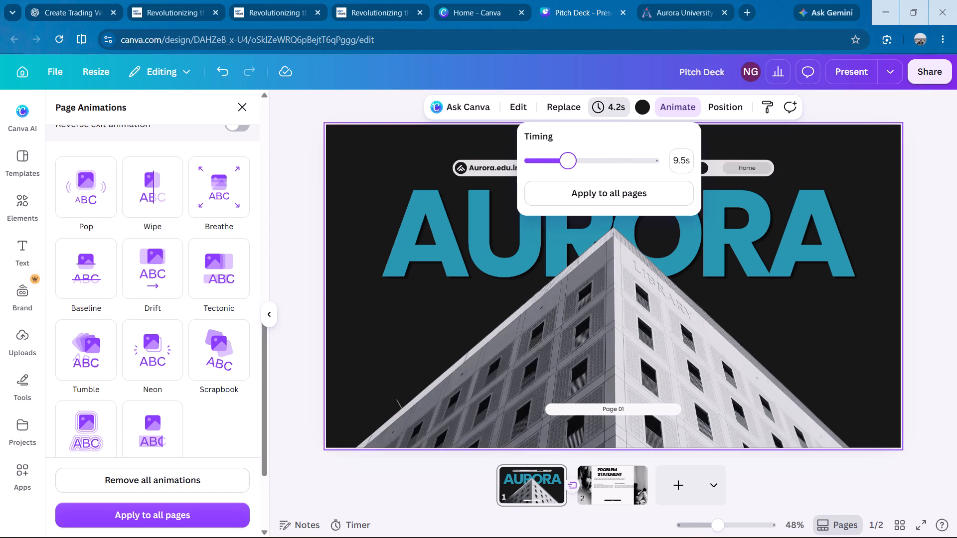
{"action": "left_click_drag", "start_coordinate": [567, 167], "coordinate": [560, 169]}
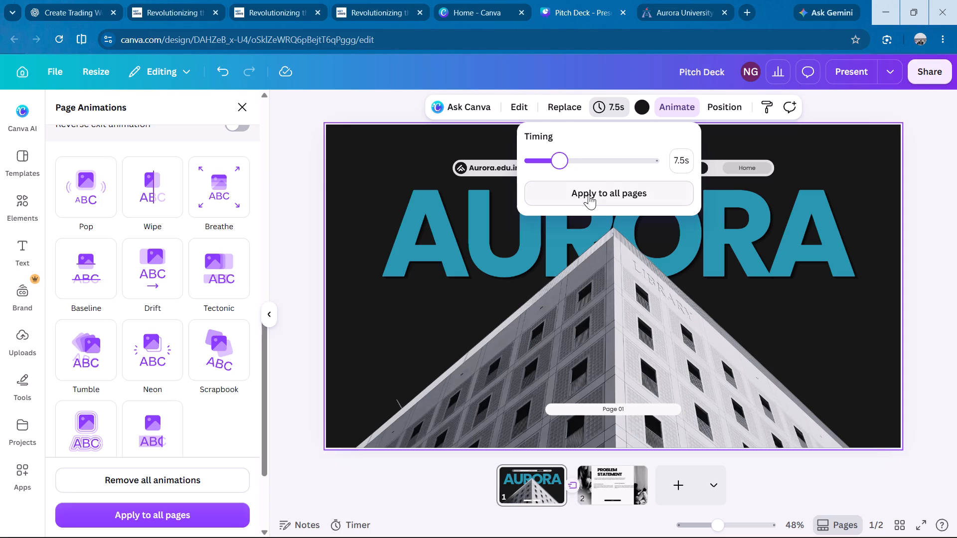
{"action": "left_click", "coordinate": [589, 194]}
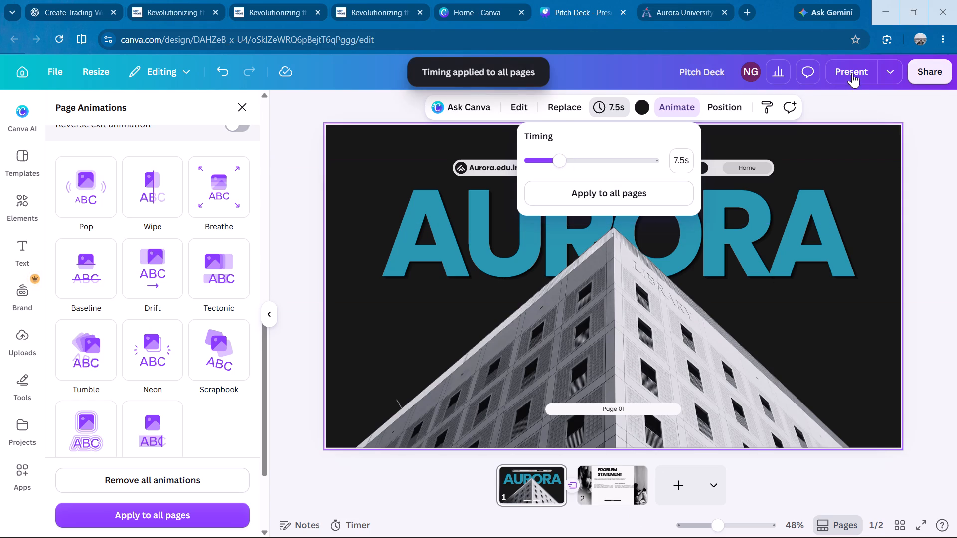
Present the deck full screen again, moving back and forth between the two pages to review their transition and animations.
{"action": "left_click", "coordinate": [852, 72]}
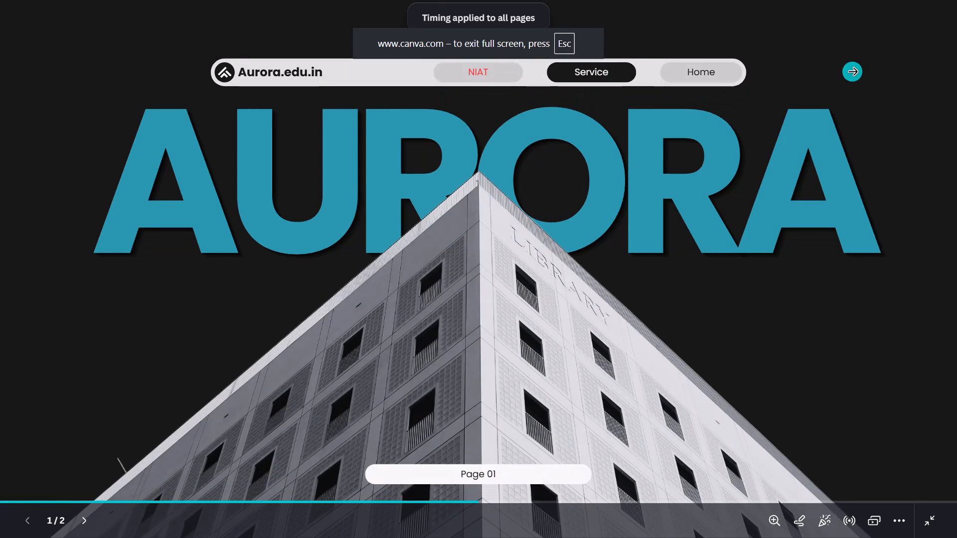
{"action": "key", "text": "Right"}
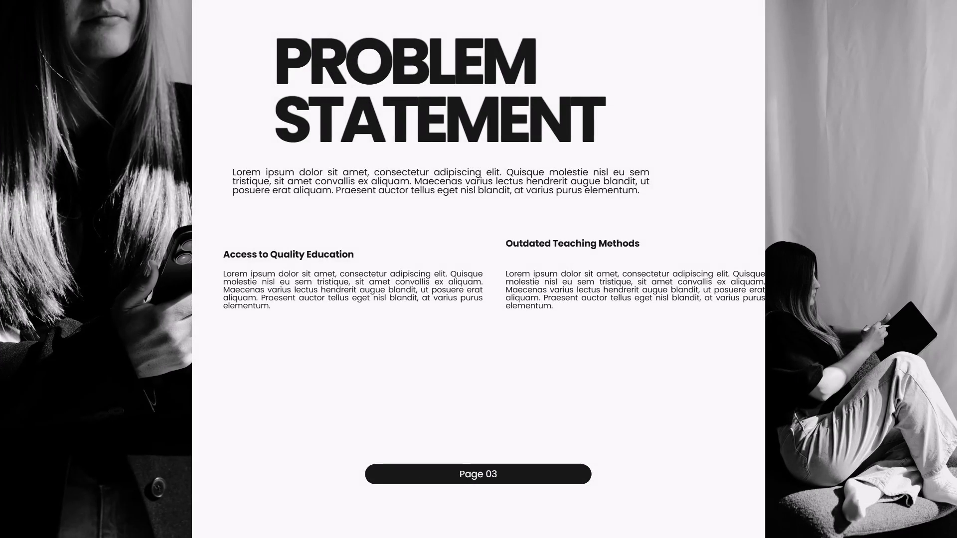
{"action": "key", "text": "Left"}
{"action": "key", "text": "Right"}
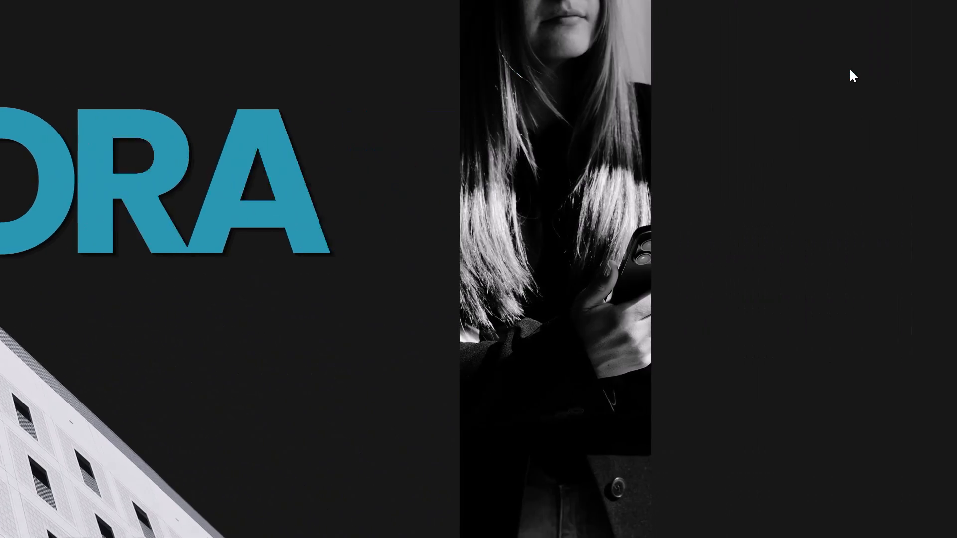
{"action": "key", "text": "Left"}
{"action": "key", "text": "Right"}
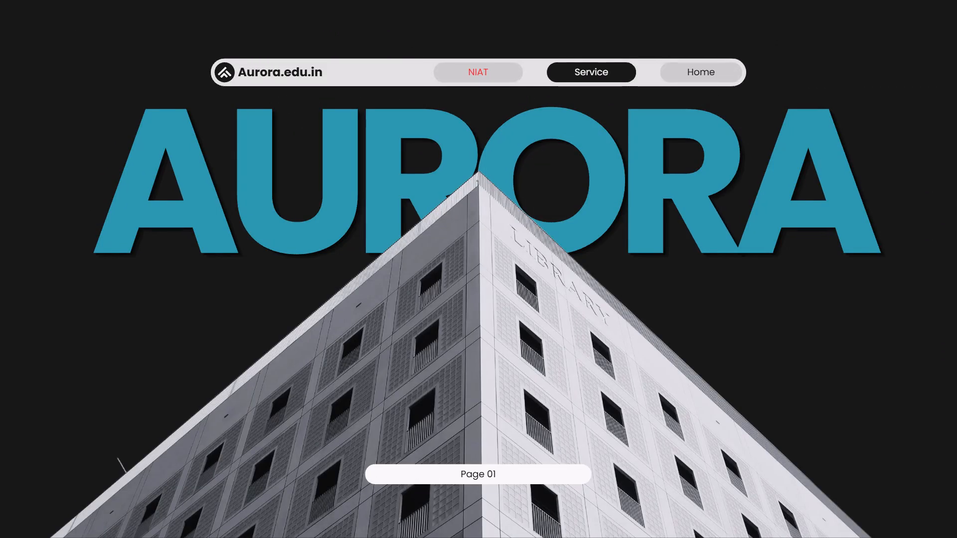
{"action": "key", "text": "Left"}
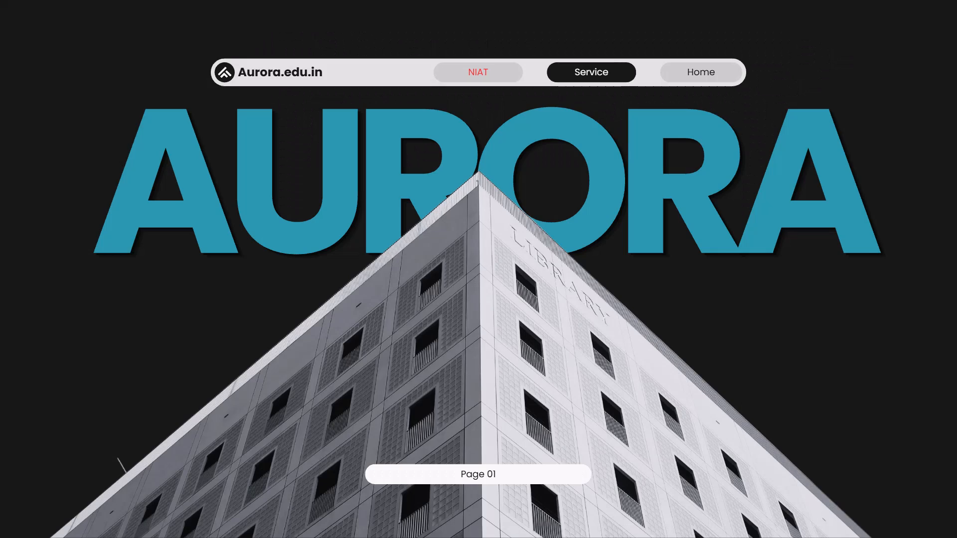
{"action": "key", "text": "Escape"}
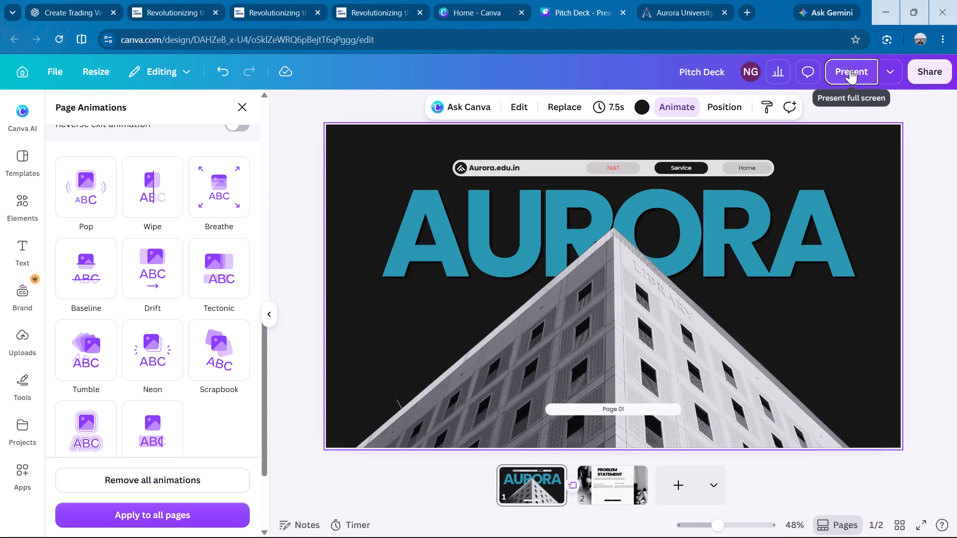
{"action": "left_click", "coordinate": [850, 69]}
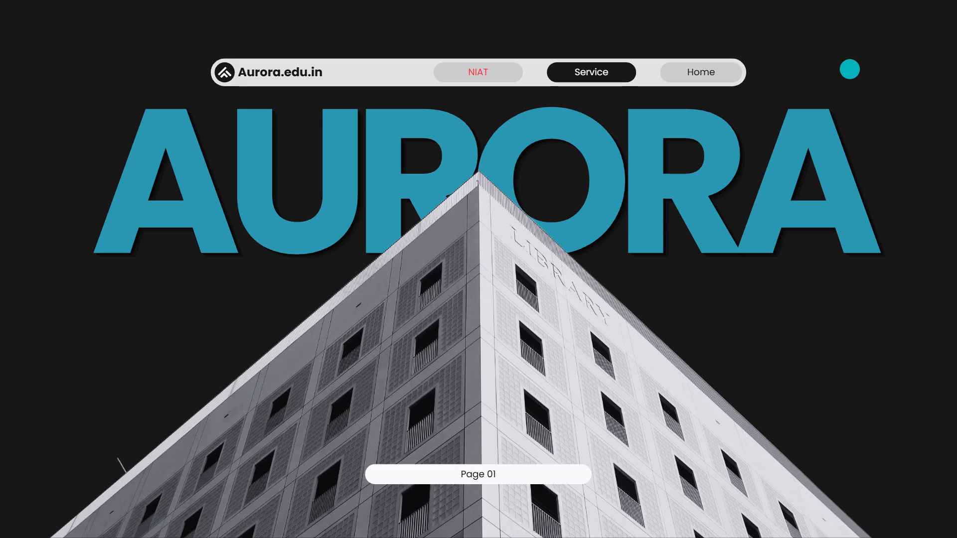
{"action": "key", "text": "Escape"}
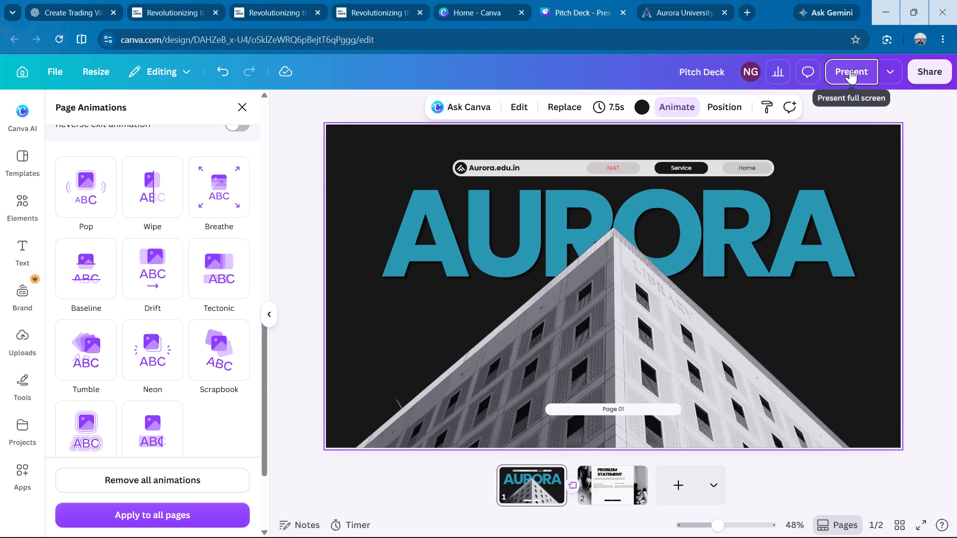
Add a blank third page after the Problem Statement page, with the Black and White Minimalist template's page layouts open.
{"action": "left_click", "coordinate": [592, 476]}
{"action": "left_click", "coordinate": [372, 246]}
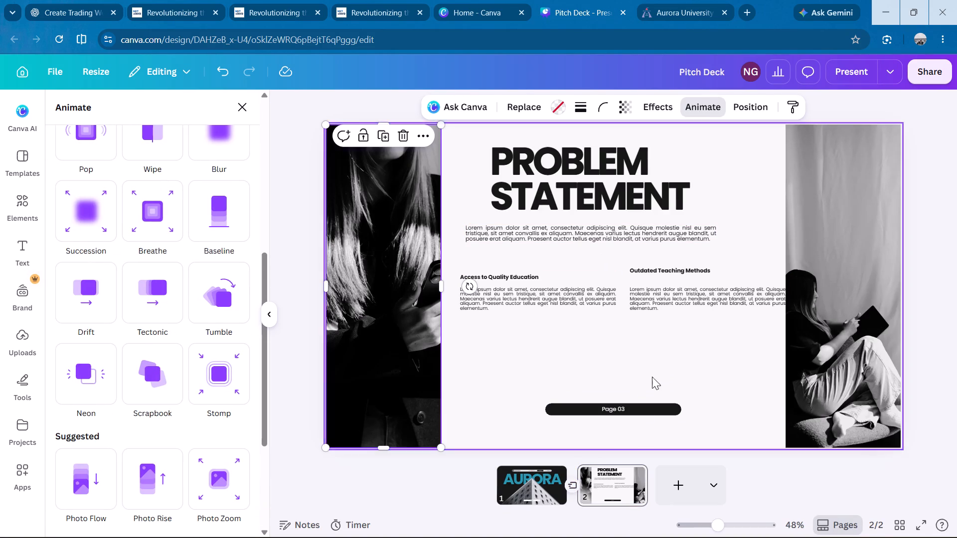
{"action": "left_click", "coordinate": [239, 98]}
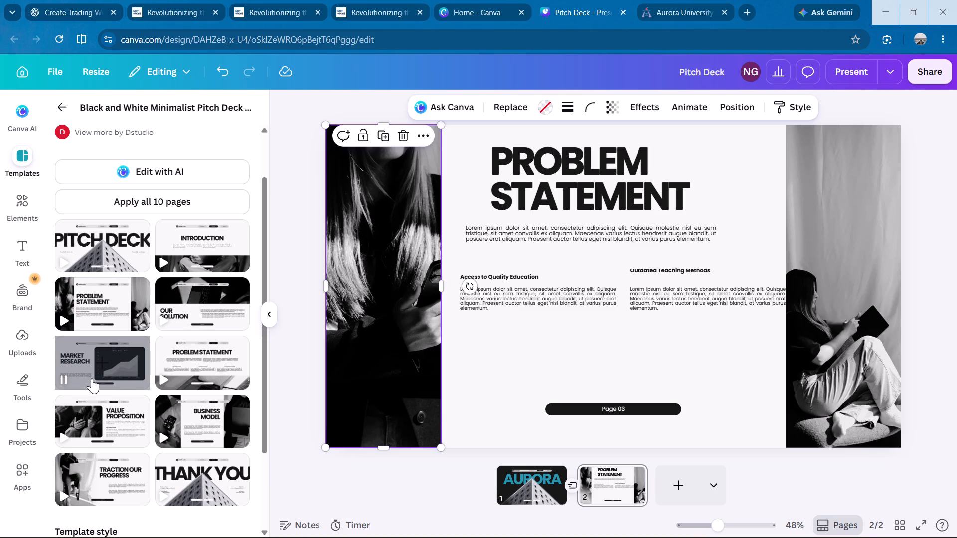
{"action": "scroll", "coordinate": [124, 385], "scroll_direction": "down", "scroll_amount": 2}
{"action": "scroll", "coordinate": [124, 387], "scroll_direction": "up", "scroll_amount": 1}
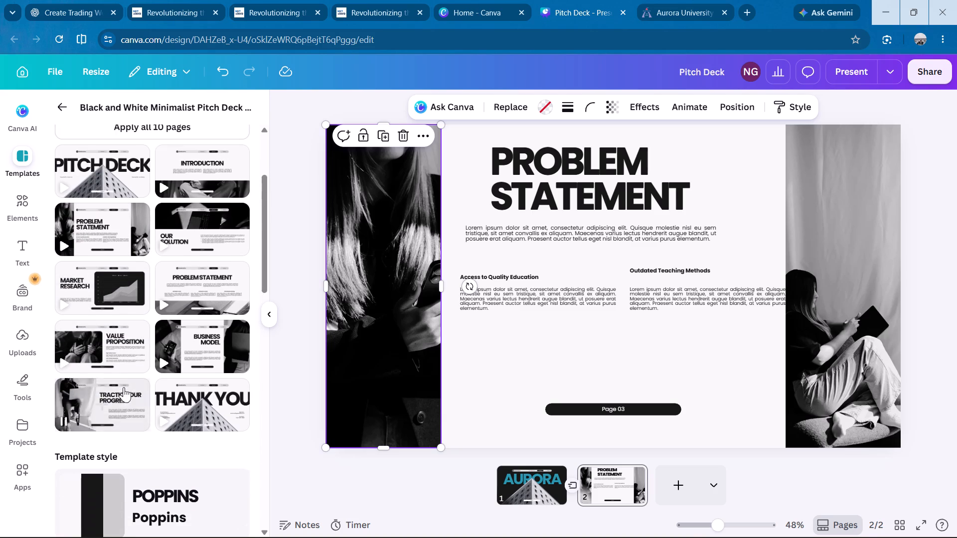
{"action": "scroll", "coordinate": [141, 326], "scroll_direction": "up", "scroll_amount": 2}
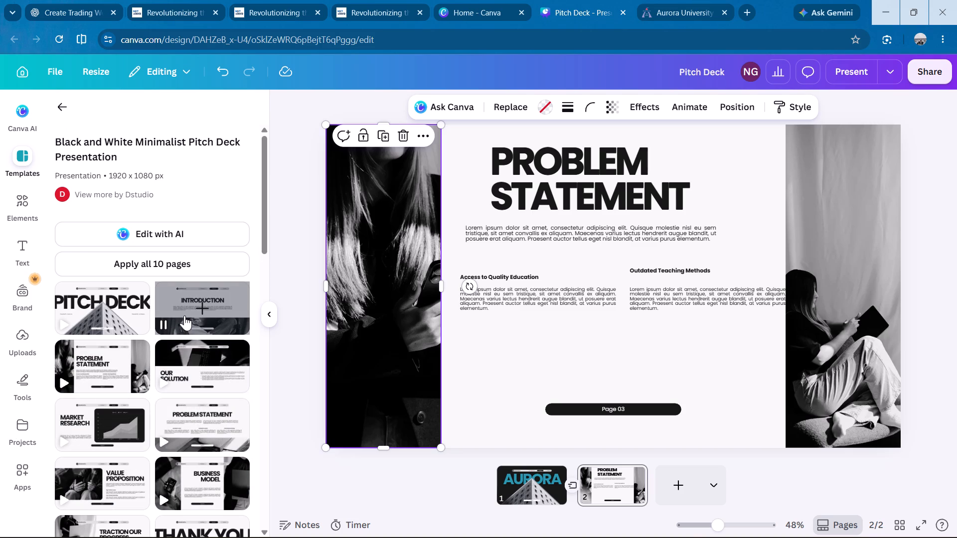
{"action": "left_click", "coordinate": [668, 479]}
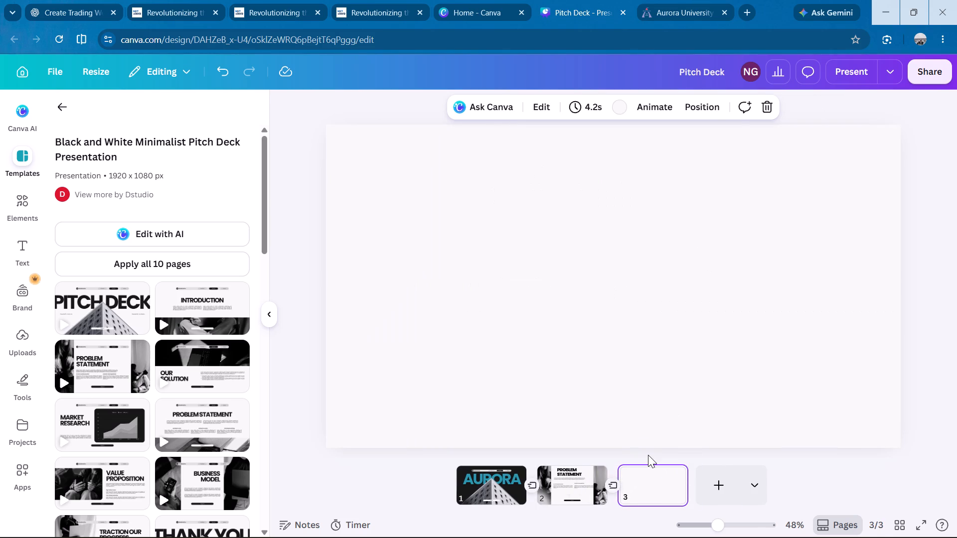
Apply the template's Introduction layout to the blank third page.
{"action": "left_click", "coordinate": [222, 303]}
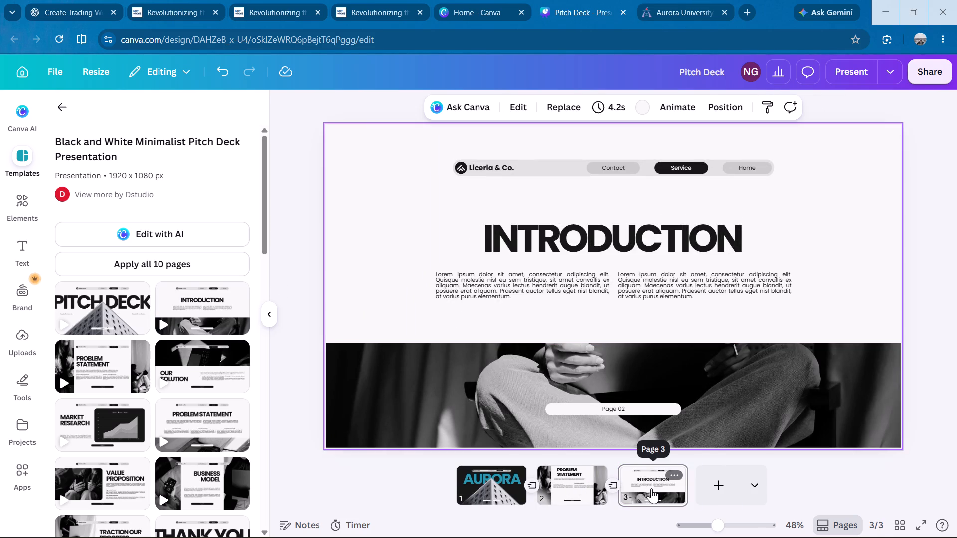
Add a fourth page after the Introduction page and apply the template's Our Solution layout to it.
{"action": "left_click", "coordinate": [714, 484]}
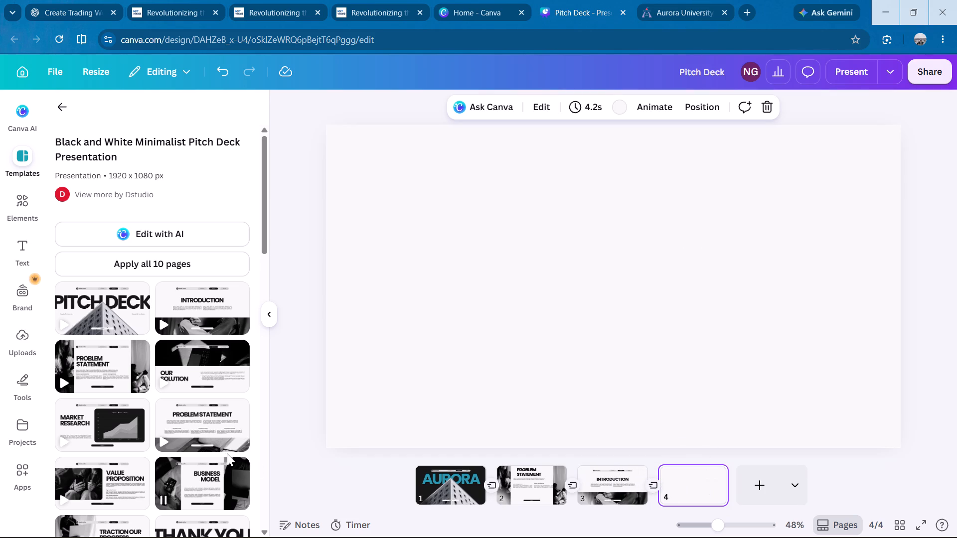
{"action": "scroll", "coordinate": [172, 437], "scroll_direction": "down", "scroll_amount": 2}
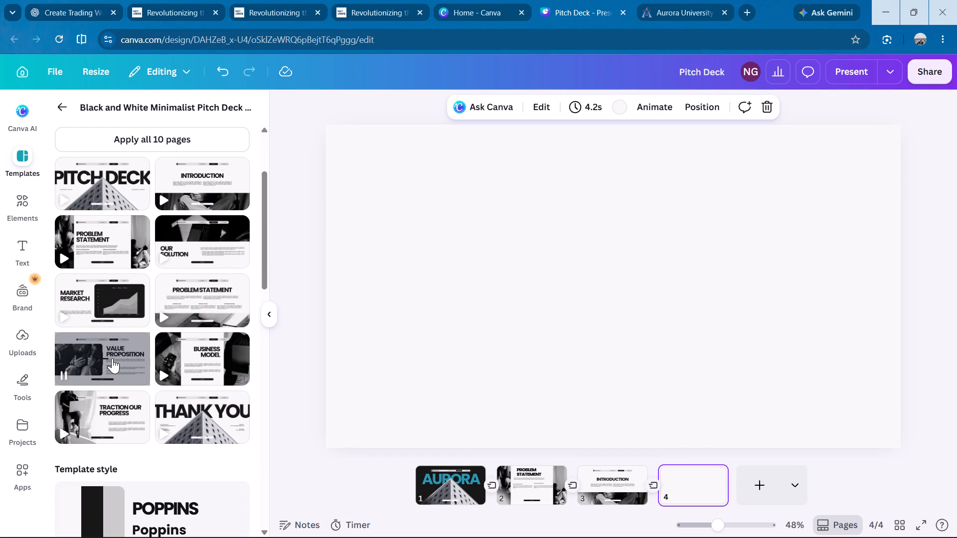
{"action": "scroll", "coordinate": [112, 358], "scroll_direction": "up", "scroll_amount": 1}
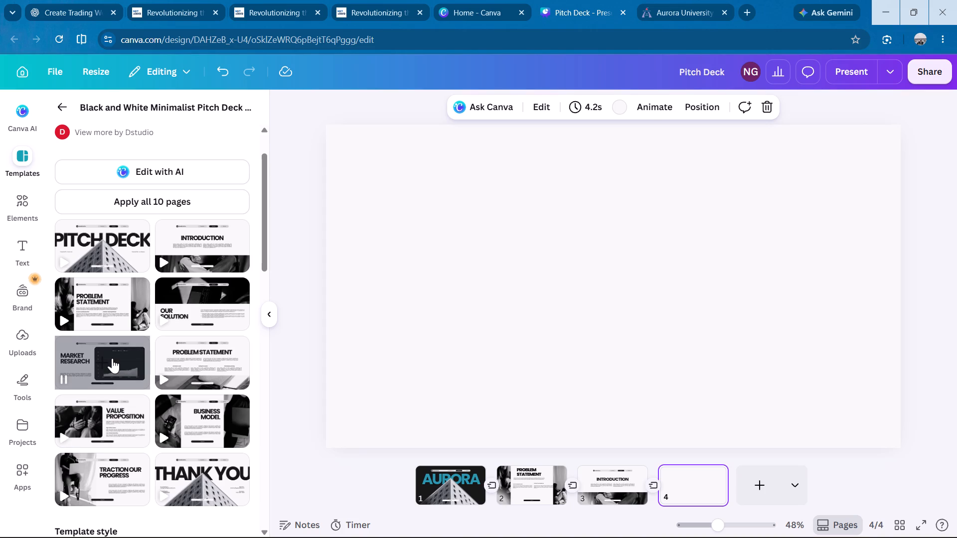
{"action": "left_click", "coordinate": [169, 316]}
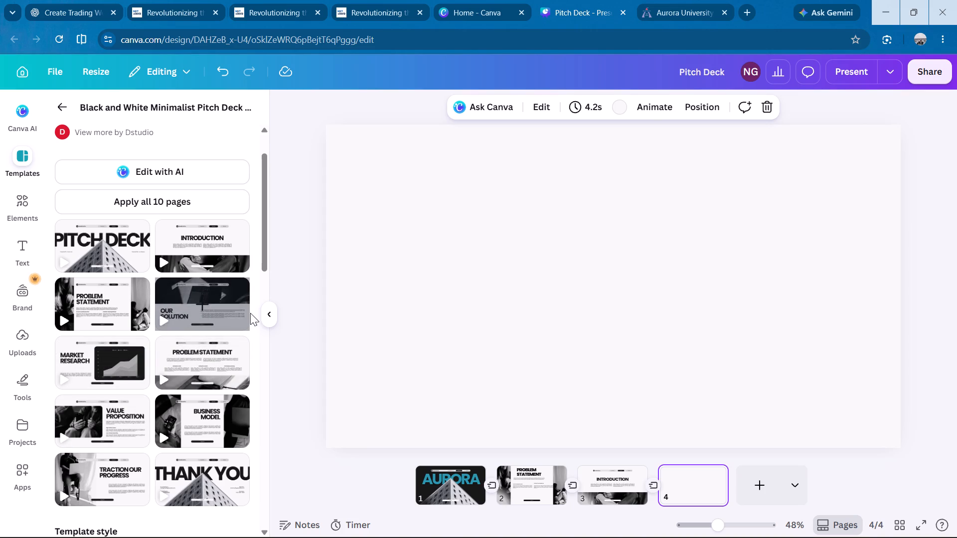
{"action": "left_click", "coordinate": [211, 312]}
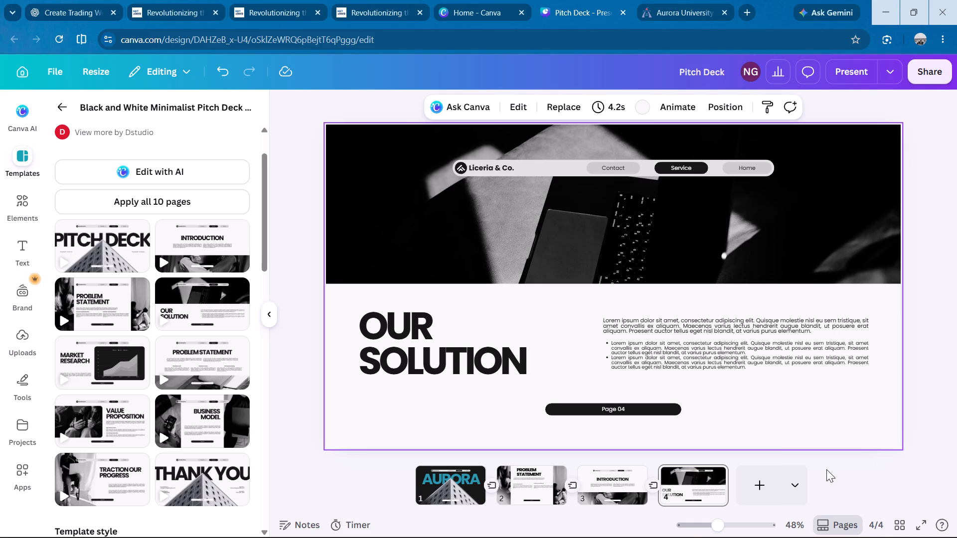
Add a fifth page after the Our Solution page and apply the template's Thank You layout to it.
{"action": "left_click", "coordinate": [740, 490]}
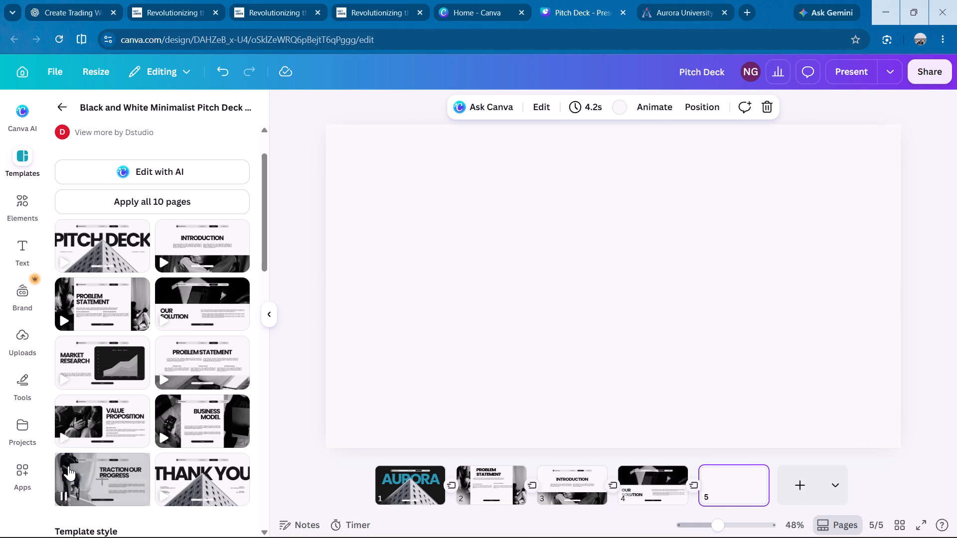
{"action": "left_click", "coordinate": [183, 481]}
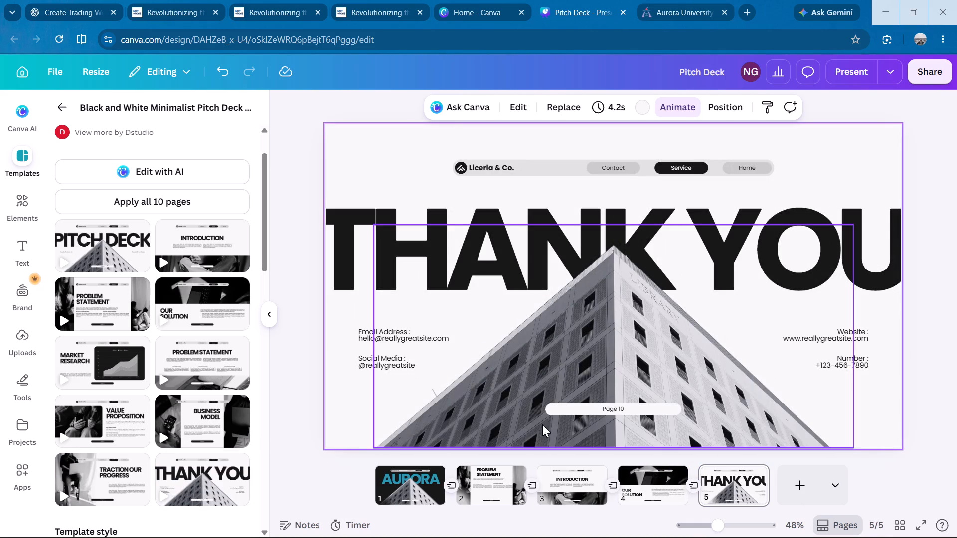
{"action": "left_click", "coordinate": [289, 189]}
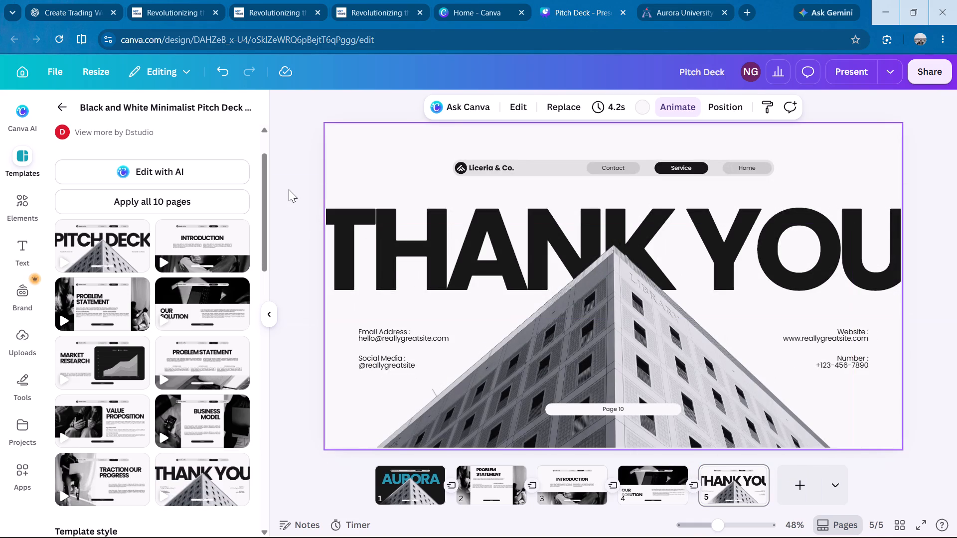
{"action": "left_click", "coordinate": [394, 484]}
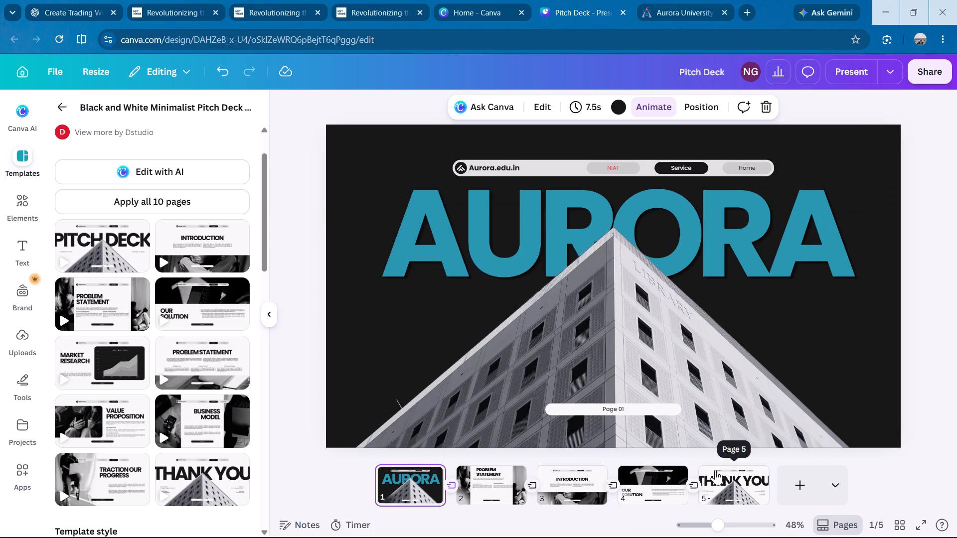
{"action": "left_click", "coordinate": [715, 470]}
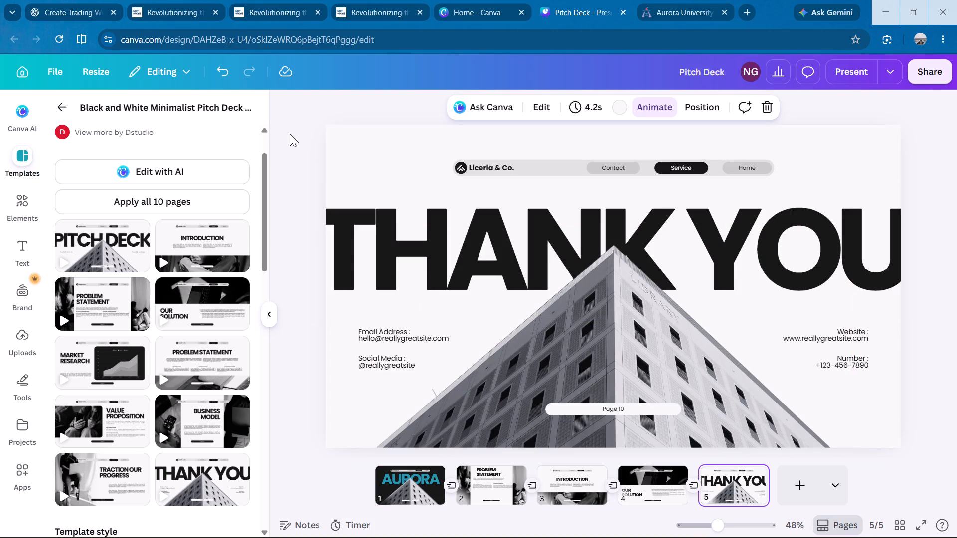
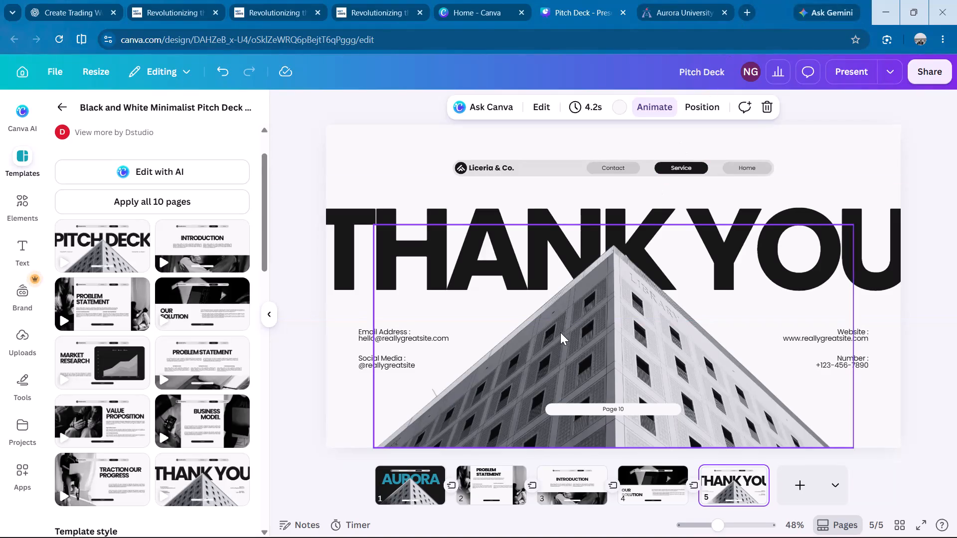
Preview the deck full screen from the cover through to the Our Solution page and back to the cover.
{"action": "left_click", "coordinate": [560, 333]}
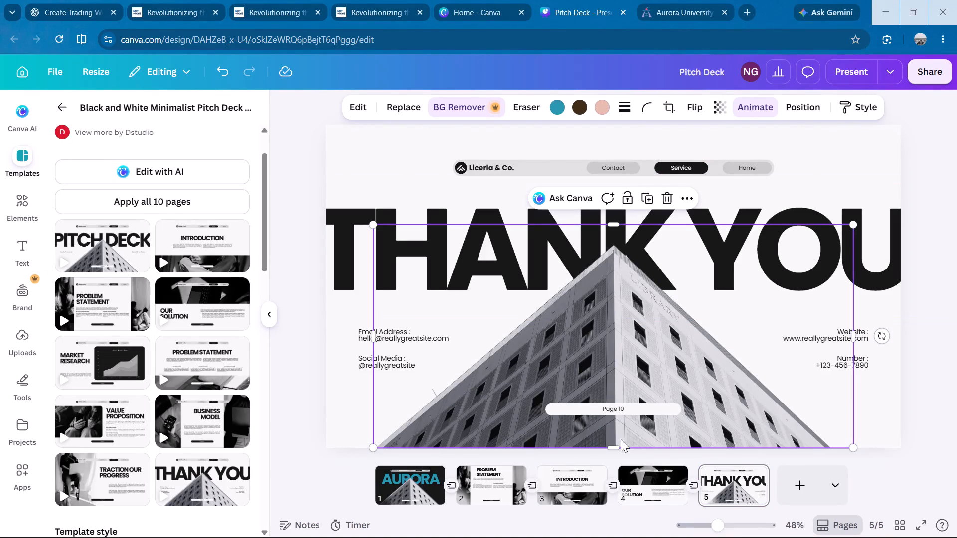
{"action": "left_click", "coordinate": [392, 484]}
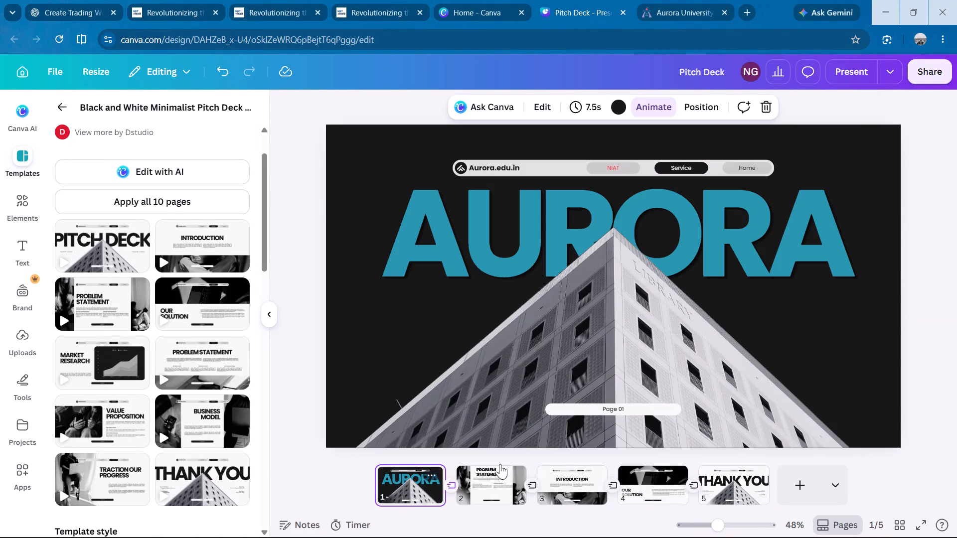
{"action": "left_click", "coordinate": [847, 71]}
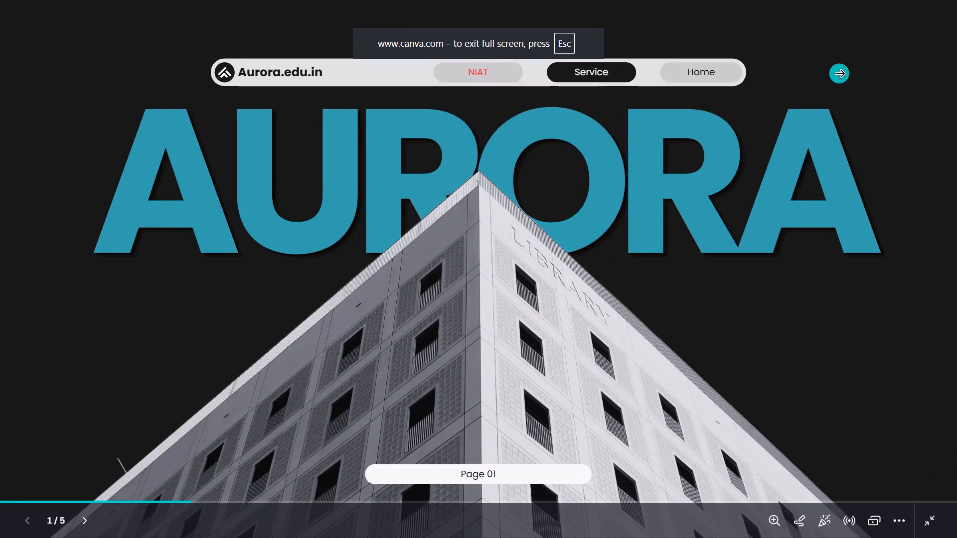
{"action": "key", "text": "Right"}
{"action": "key", "text": "Right"}
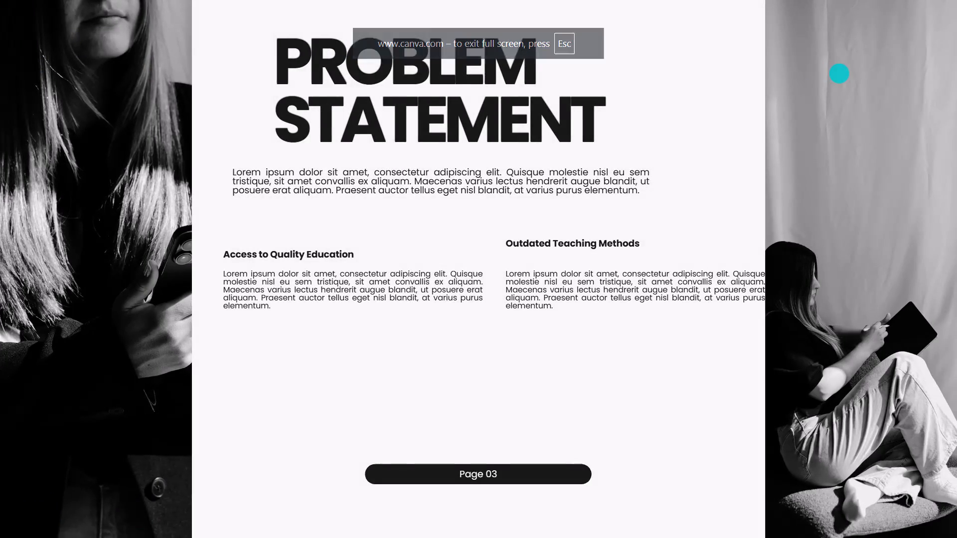
{"action": "key", "text": "Right"}
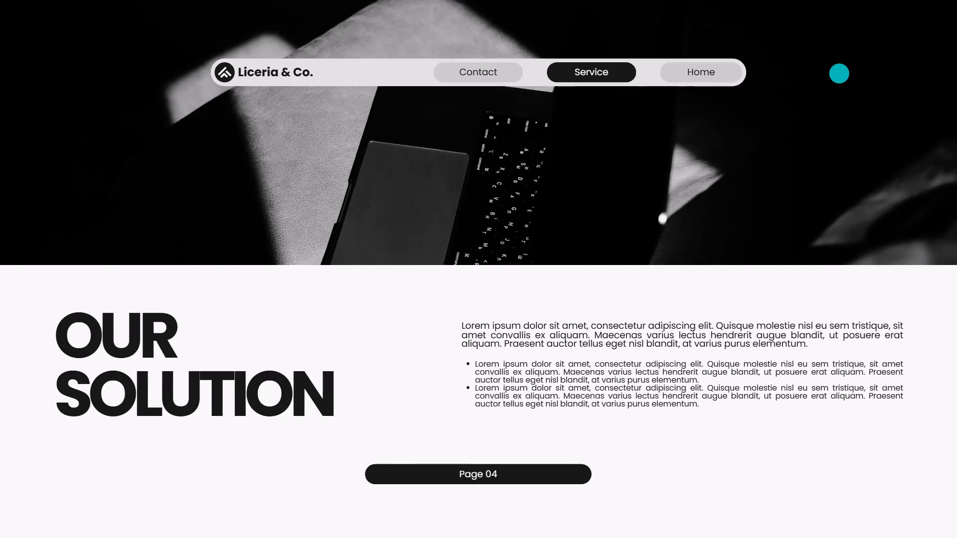
{"action": "key", "text": "Left"}
{"action": "key", "text": "Left"}
{"action": "key", "text": "Left"}
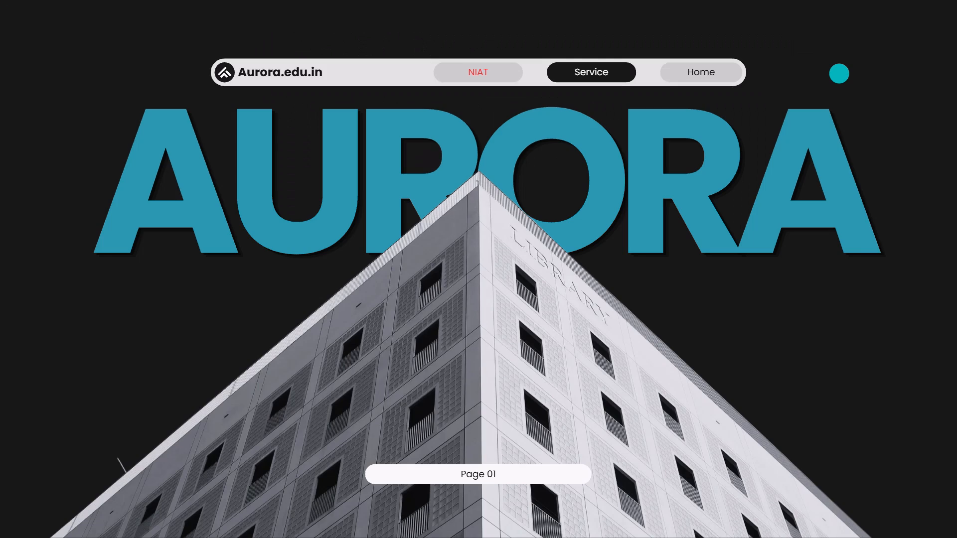
{"action": "key", "text": "Escape"}
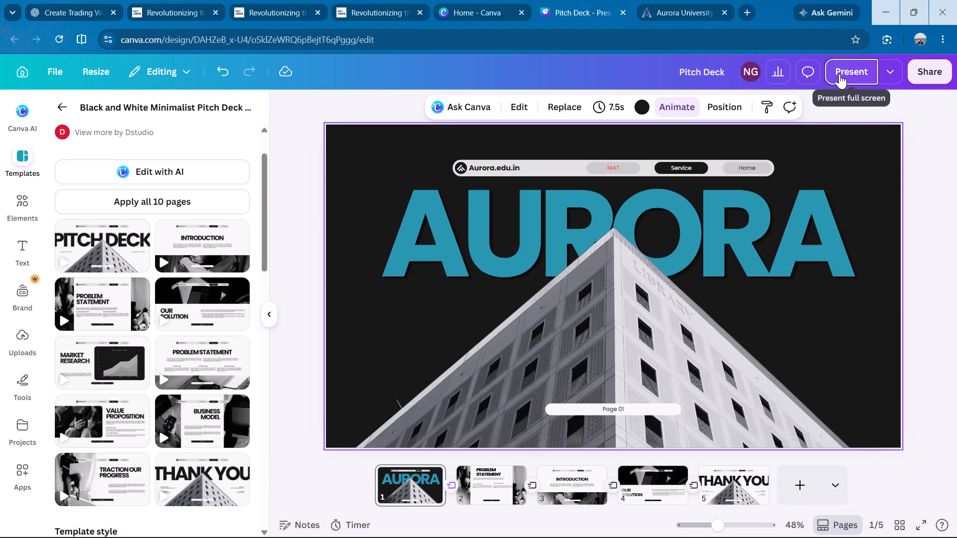
Present the deck full screen again, checking the transitions from the cover to the Introduction page and back.
{"action": "left_click", "coordinate": [839, 74]}
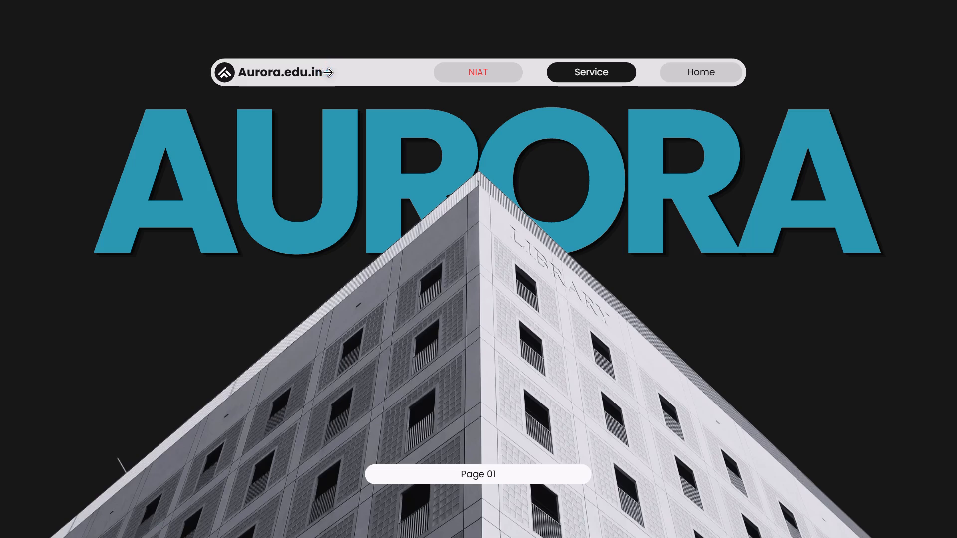
{"action": "left_click", "coordinate": [461, 77]}
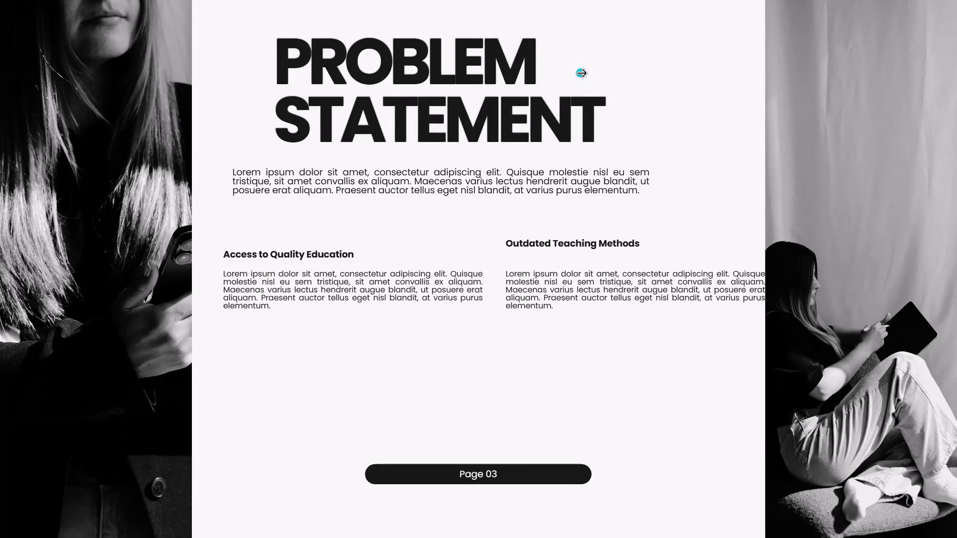
{"action": "left_click", "coordinate": [581, 73]}
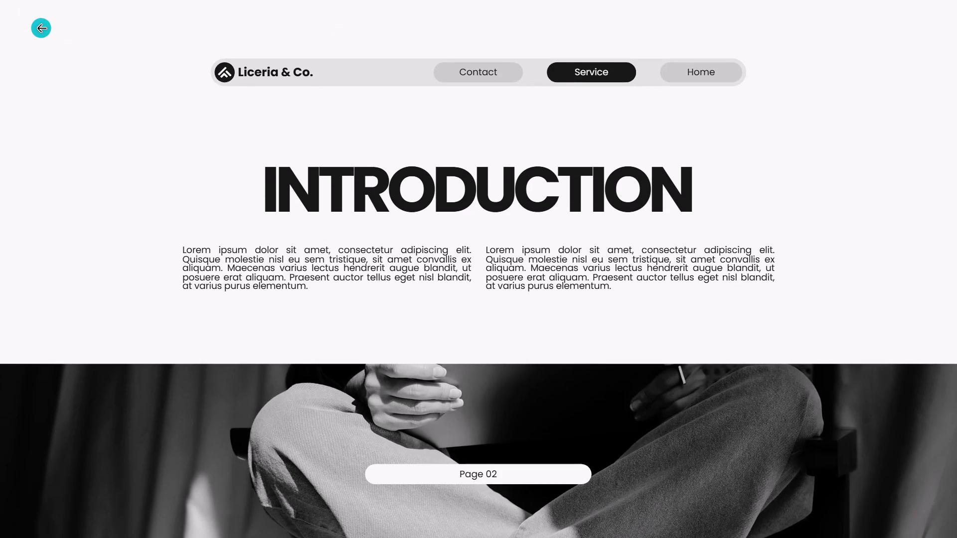
{"action": "left_click", "coordinate": [41, 28]}
{"action": "left_click", "coordinate": [41, 28]}
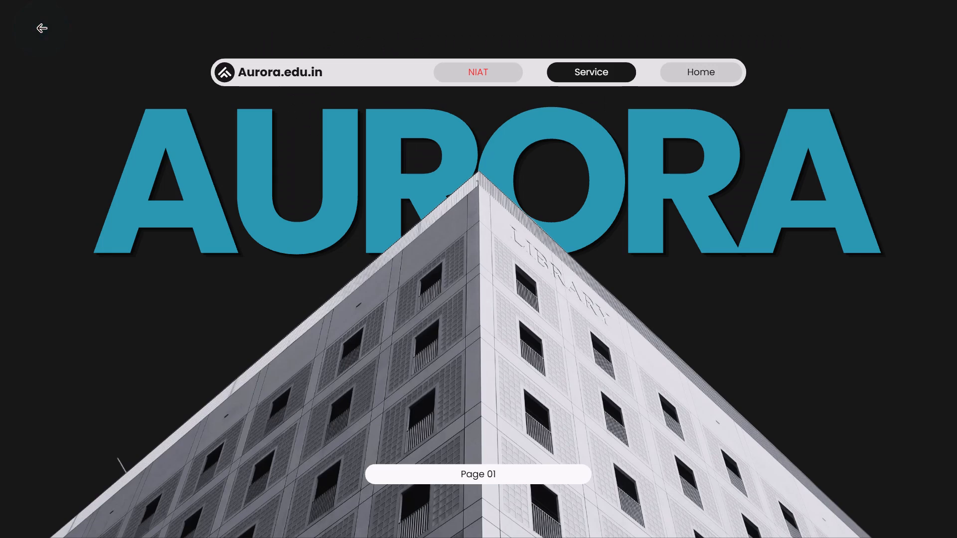
{"action": "key", "text": "Escape"}
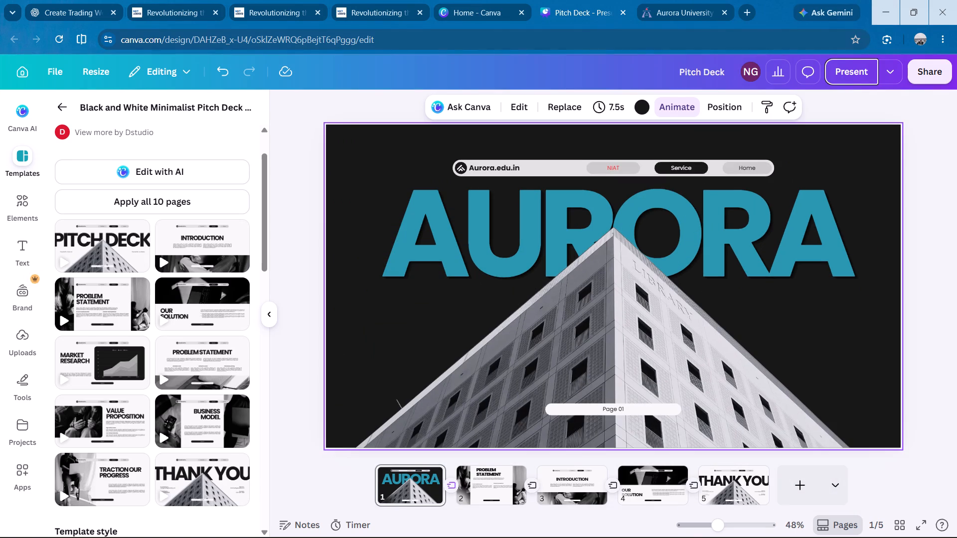
Replay the full-screen presentation from the cover to the Our Solution page and return to the cover.
{"action": "left_click", "coordinate": [845, 60]}
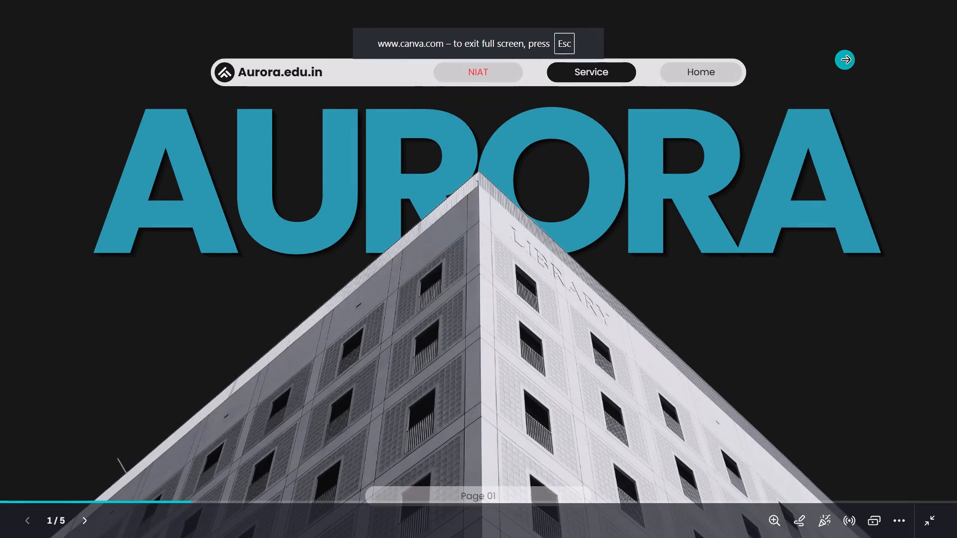
{"action": "right_click", "coordinate": [845, 60]}
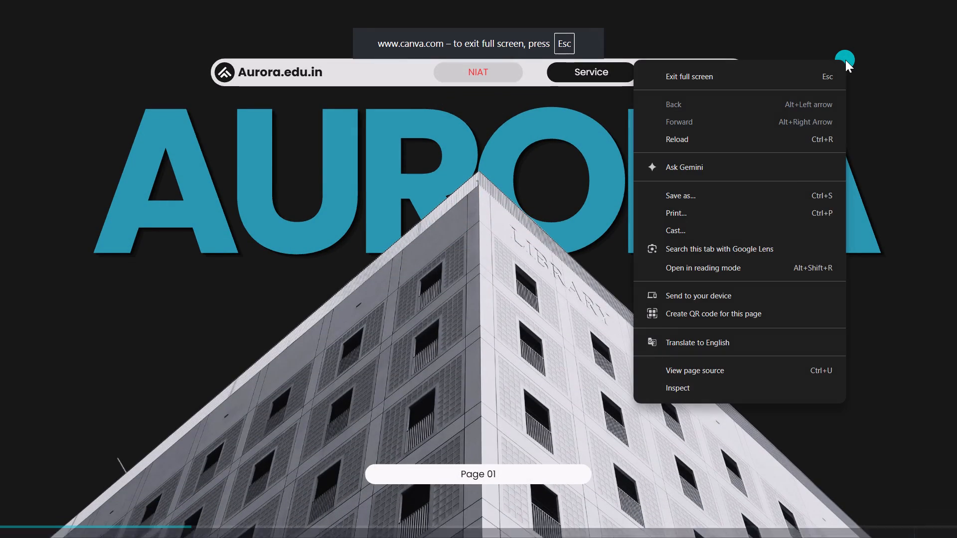
{"action": "left_click", "coordinate": [845, 60]}
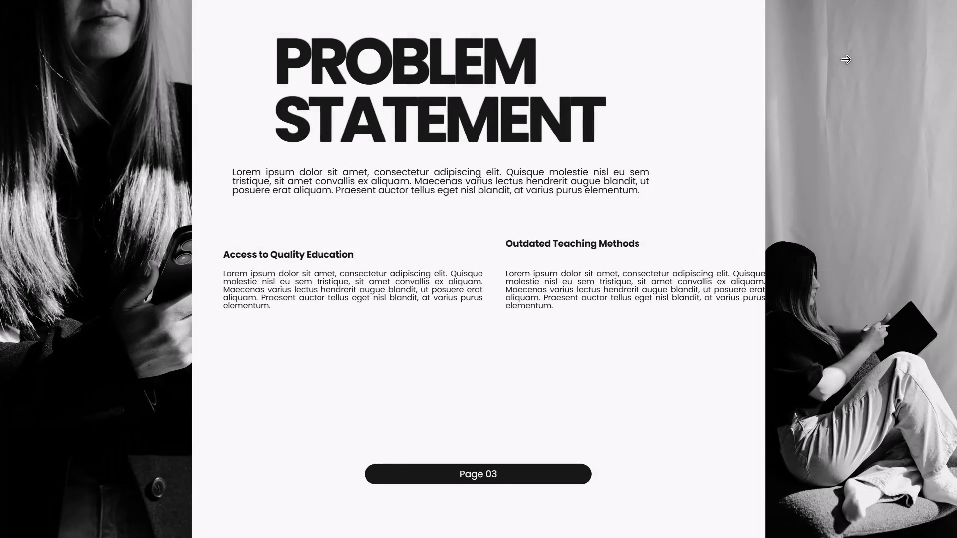
{"action": "left_click", "coordinate": [845, 60]}
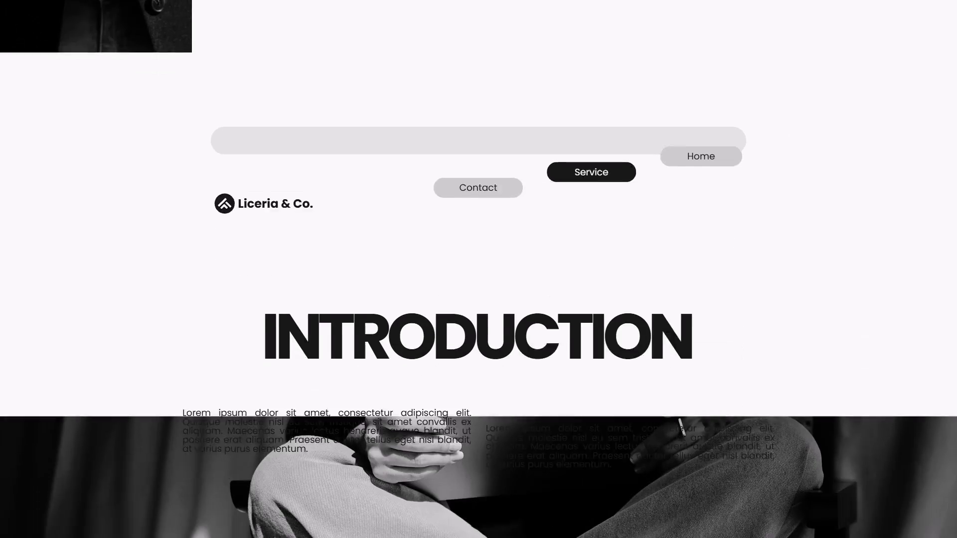
{"action": "left_click", "coordinate": [845, 60]}
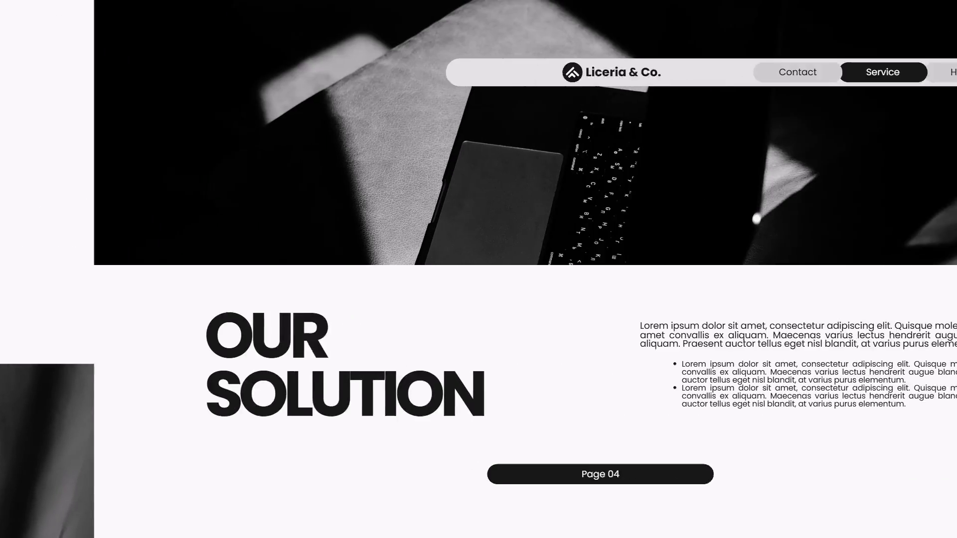
{"action": "left_click", "coordinate": [0, 10]}
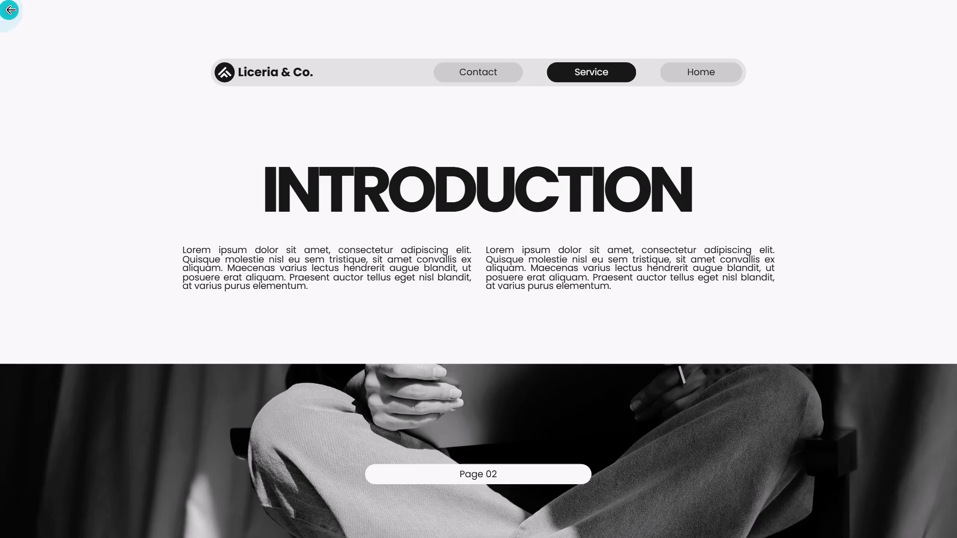
{"action": "left_click", "coordinate": [10, 10]}
{"action": "left_click", "coordinate": [11, 10]}
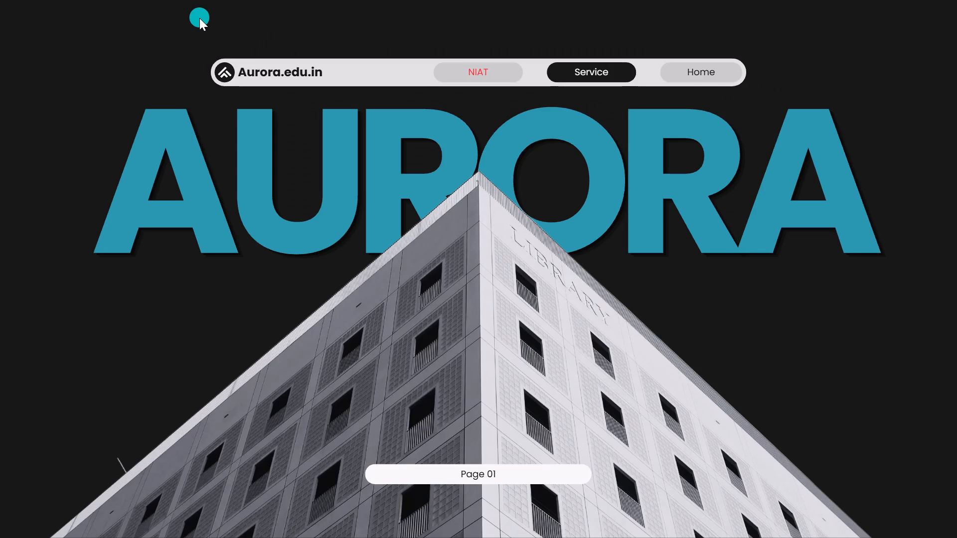
{"action": "key", "text": "Escape"}
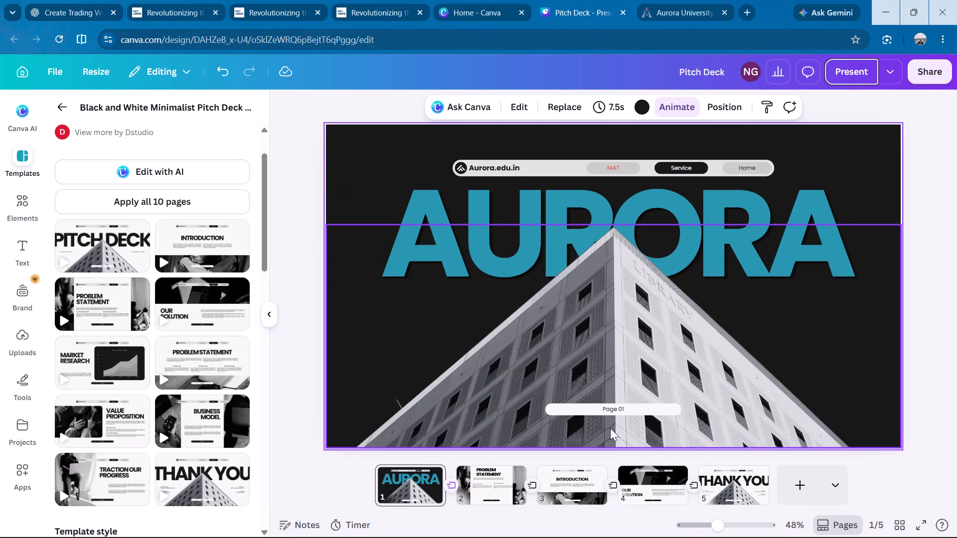
Delete the page number labels from the cover, Problem Statement, Introduction and Our Solution pages.
{"action": "left_click", "coordinate": [637, 405]}
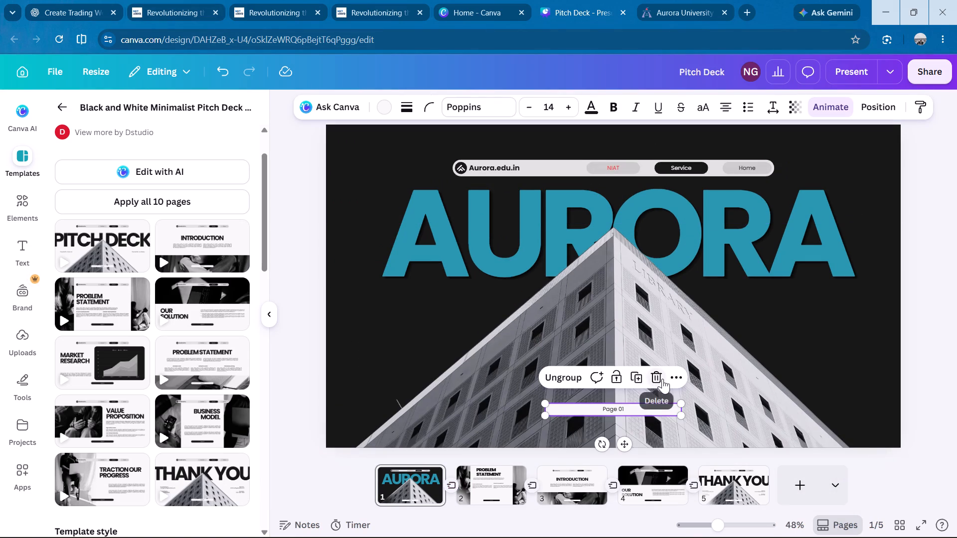
{"action": "left_click", "coordinate": [662, 379]}
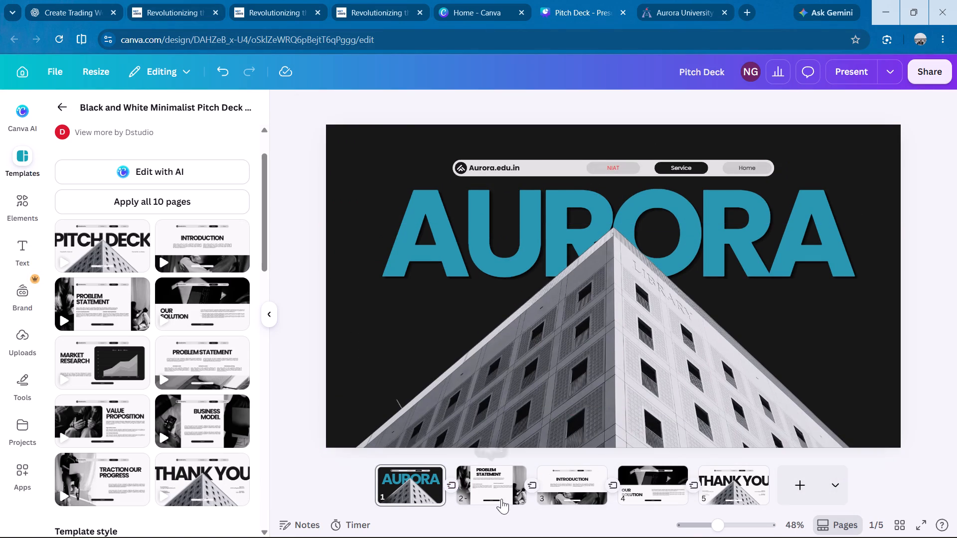
{"action": "left_click", "coordinate": [501, 499]}
{"action": "left_click", "coordinate": [642, 408]}
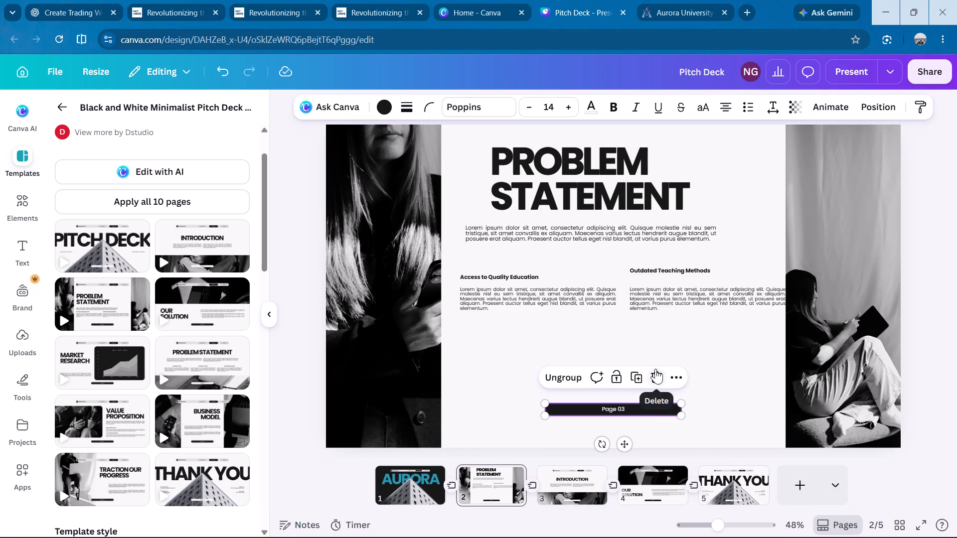
{"action": "left_click", "coordinate": [655, 369]}
{"action": "left_click", "coordinate": [584, 483]}
{"action": "left_click", "coordinate": [644, 410]}
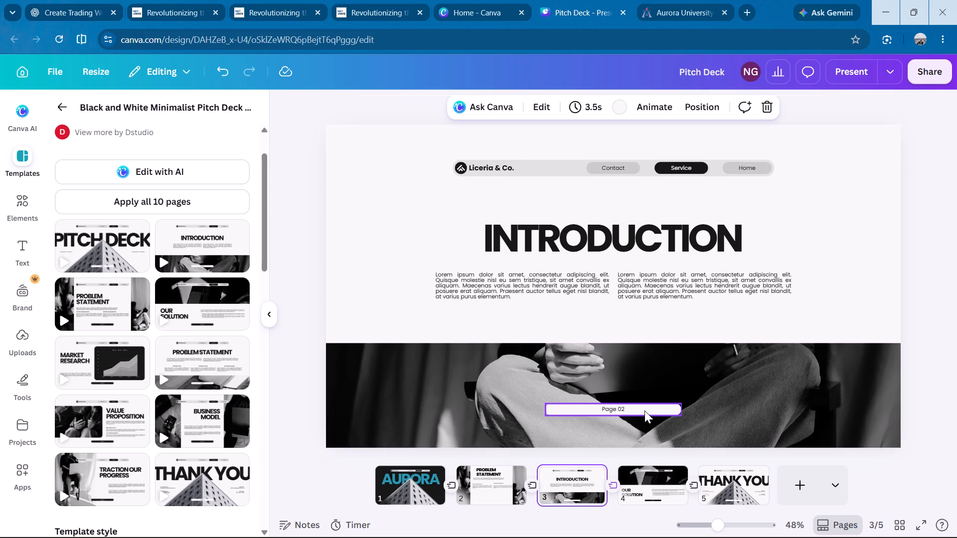
{"action": "left_click", "coordinate": [662, 381]}
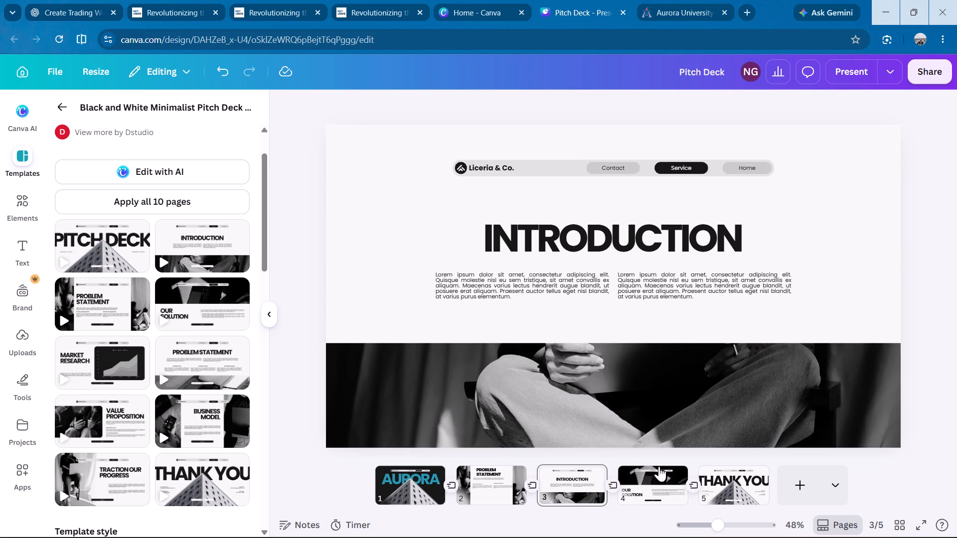
{"action": "left_click", "coordinate": [661, 473]}
{"action": "left_click", "coordinate": [659, 410]}
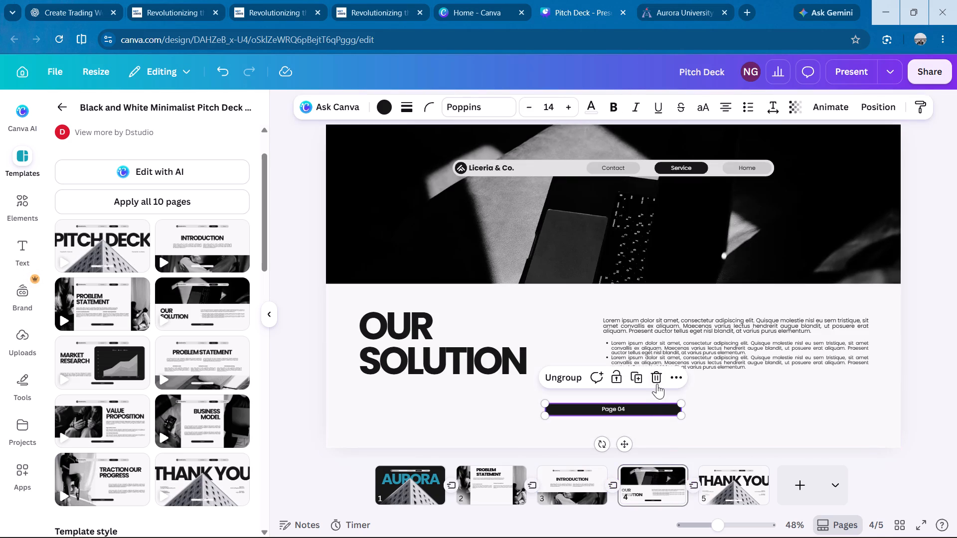
{"action": "left_click", "coordinate": [657, 384]}
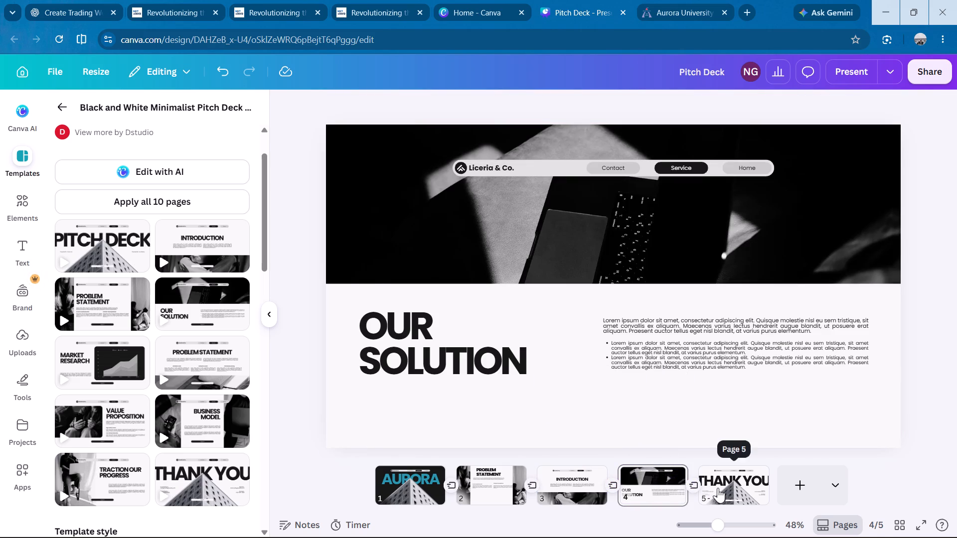
Open the animation settings of the building image on the Thank You page.
{"action": "left_click", "coordinate": [718, 488]}
{"action": "left_click", "coordinate": [631, 350]}
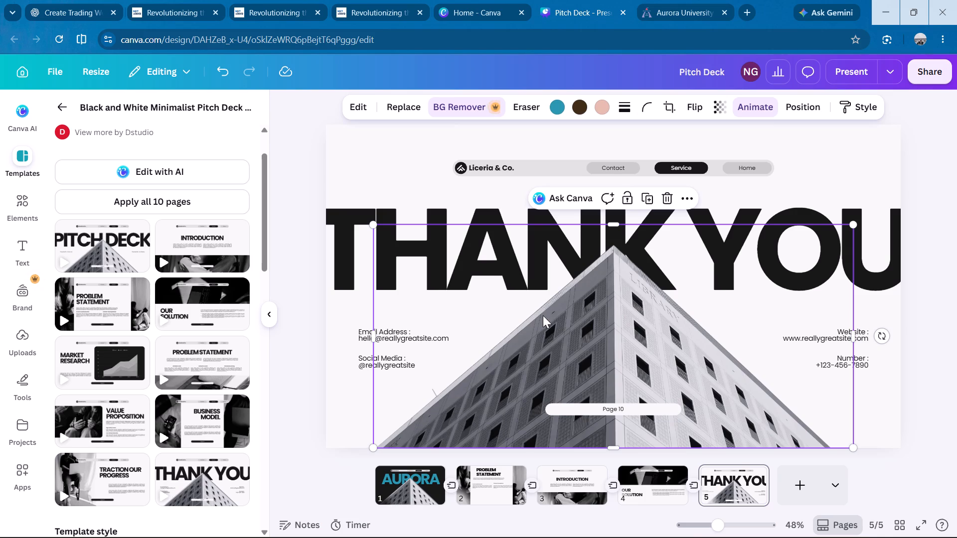
{"action": "left_click", "coordinate": [749, 116]}
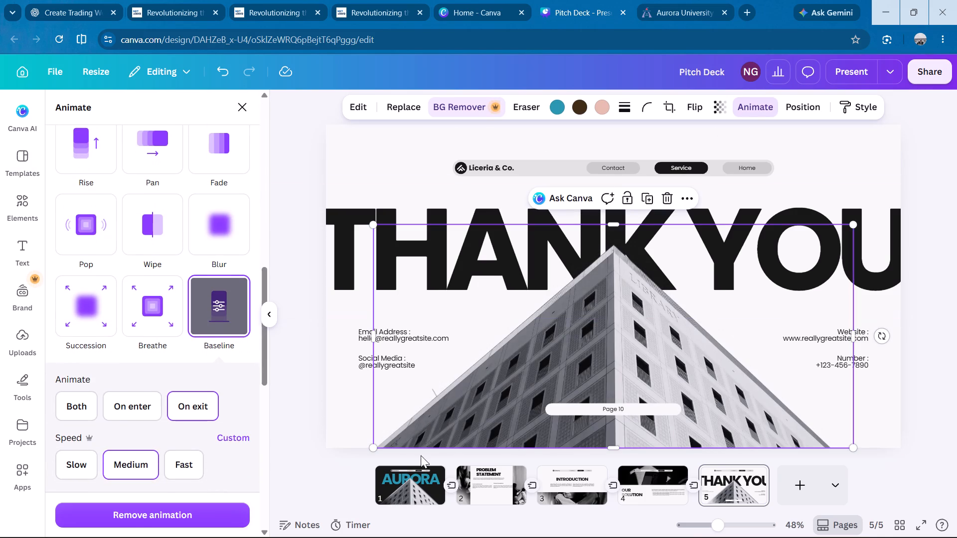
Present the deck full screen from the cover through all pages to the Thank You page.
{"action": "left_click", "coordinate": [401, 492]}
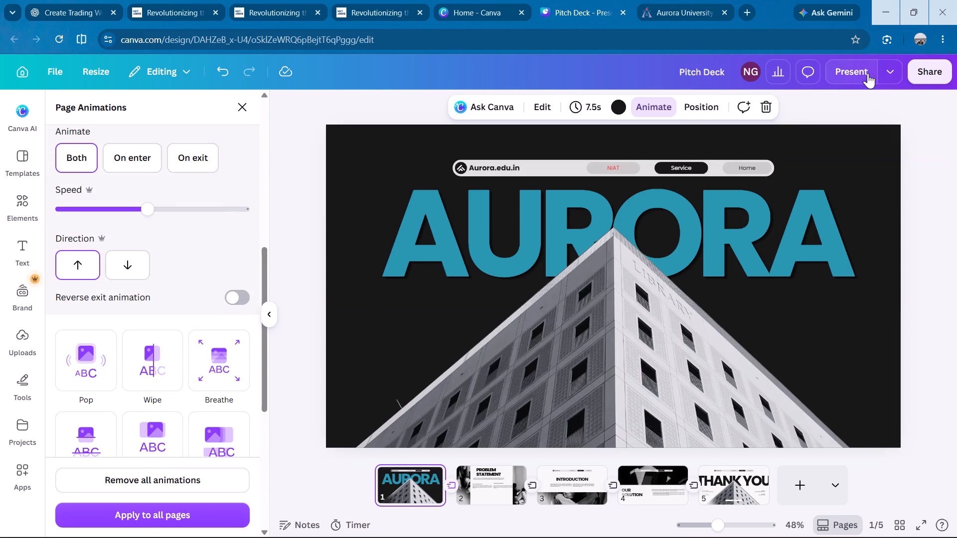
{"action": "left_click", "coordinate": [868, 73]}
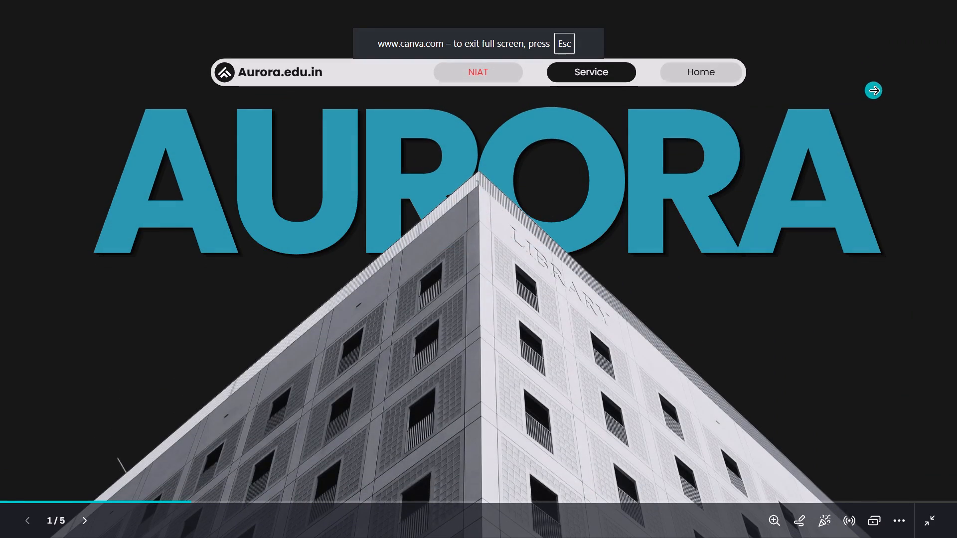
{"action": "left_click", "coordinate": [874, 91]}
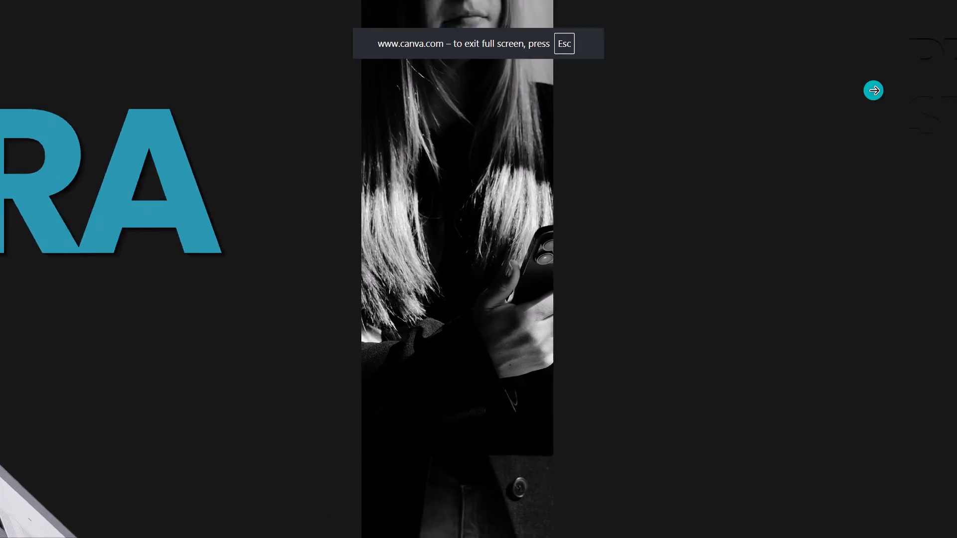
{"action": "left_click", "coordinate": [874, 91]}
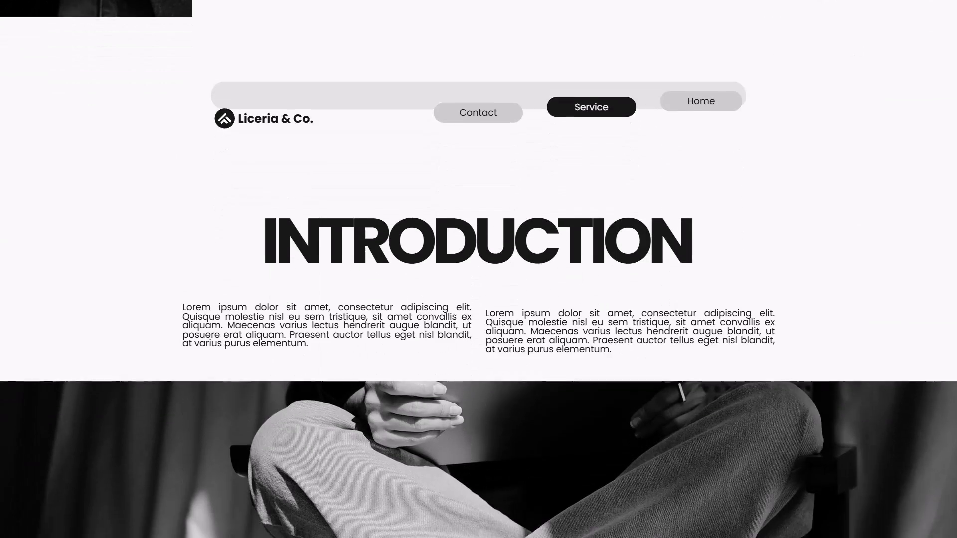
{"action": "left_click", "coordinate": [874, 91]}
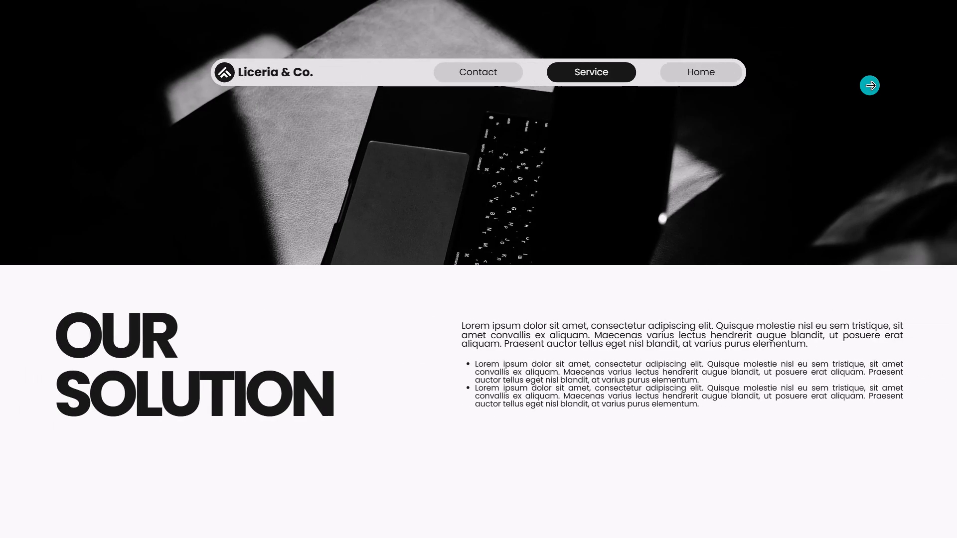
{"action": "left_click", "coordinate": [870, 86]}
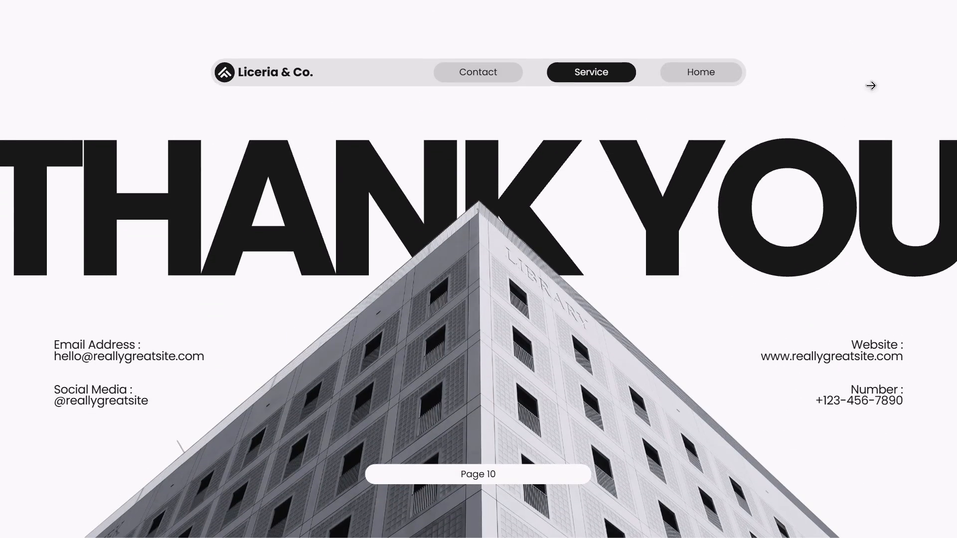
Present the deck full screen again from the cover to the Thank You page, going back to the cover once.
{"action": "key", "text": "Escape"}
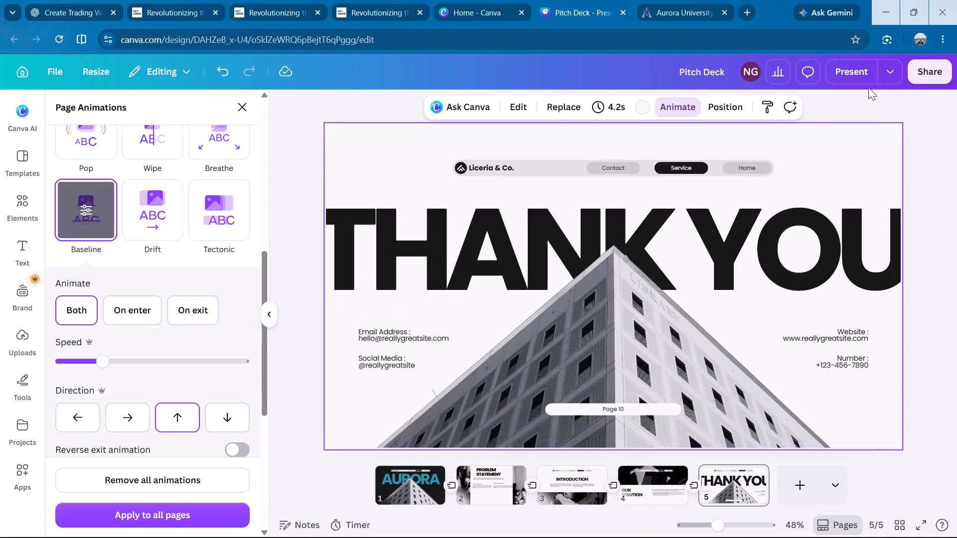
{"action": "left_click", "coordinate": [392, 484]}
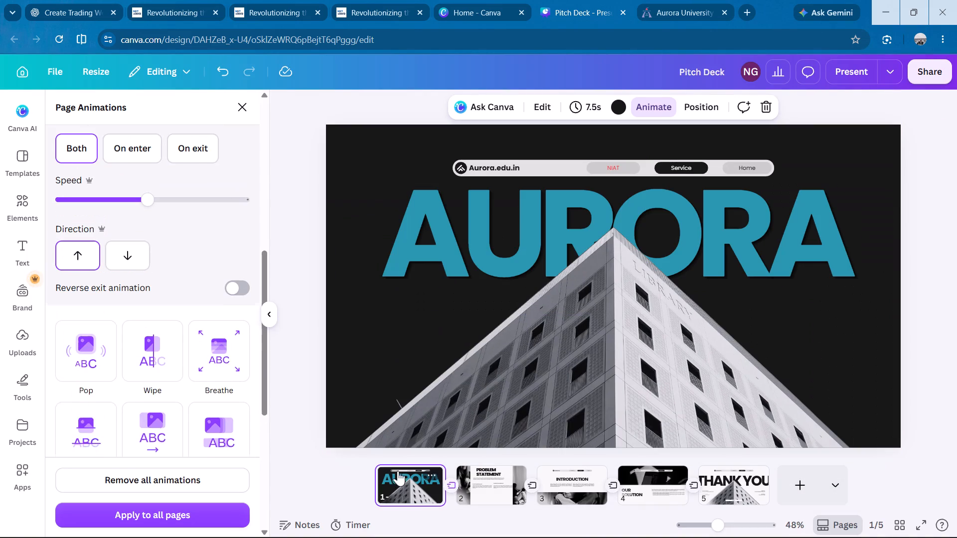
{"action": "left_click", "coordinate": [449, 204]}
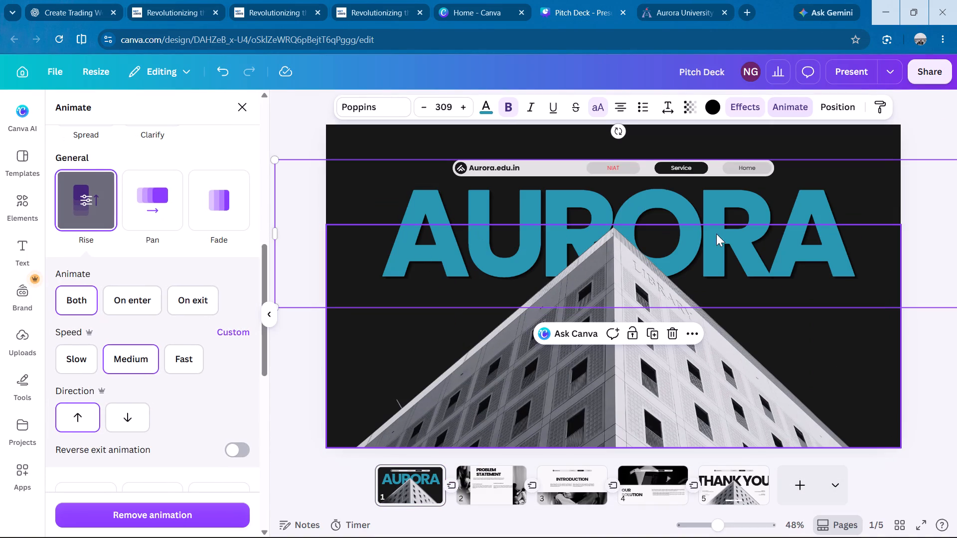
{"action": "left_click", "coordinate": [818, 146]}
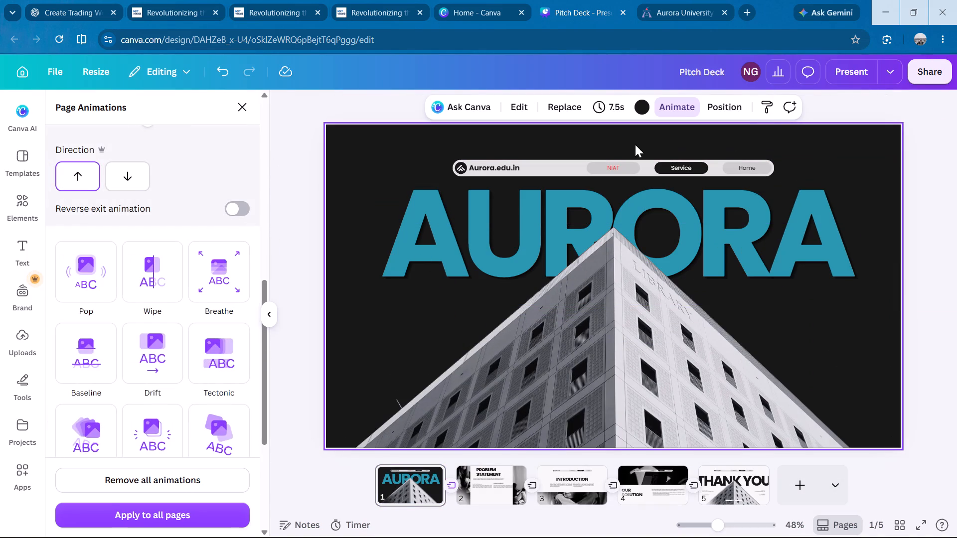
{"action": "left_click", "coordinate": [486, 484]}
{"action": "left_click", "coordinate": [430, 474]}
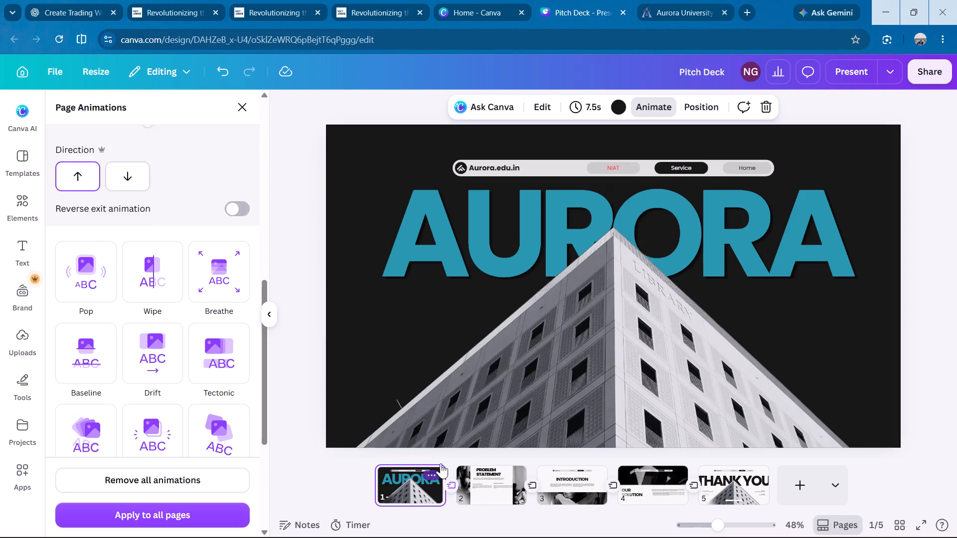
{"action": "left_click", "coordinate": [849, 65]}
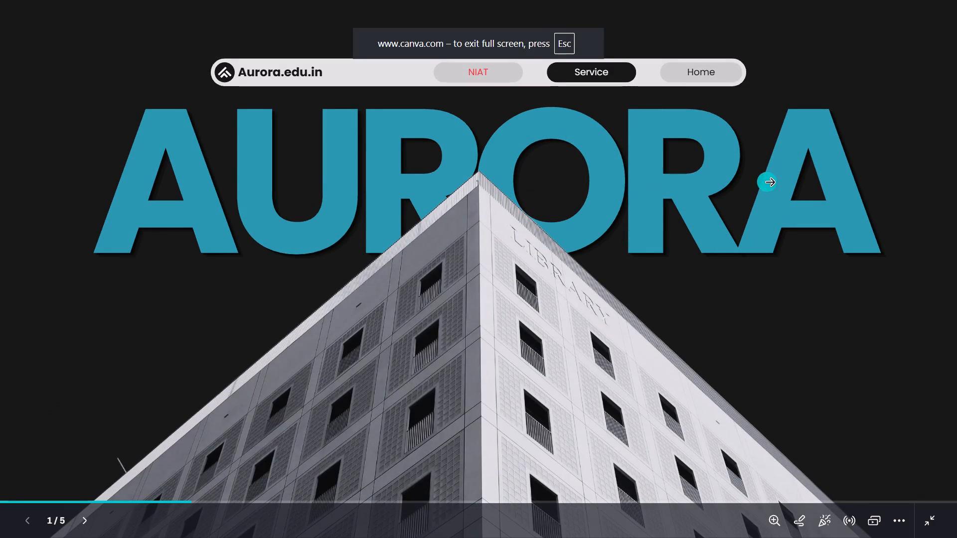
{"action": "left_click", "coordinate": [822, 184]}
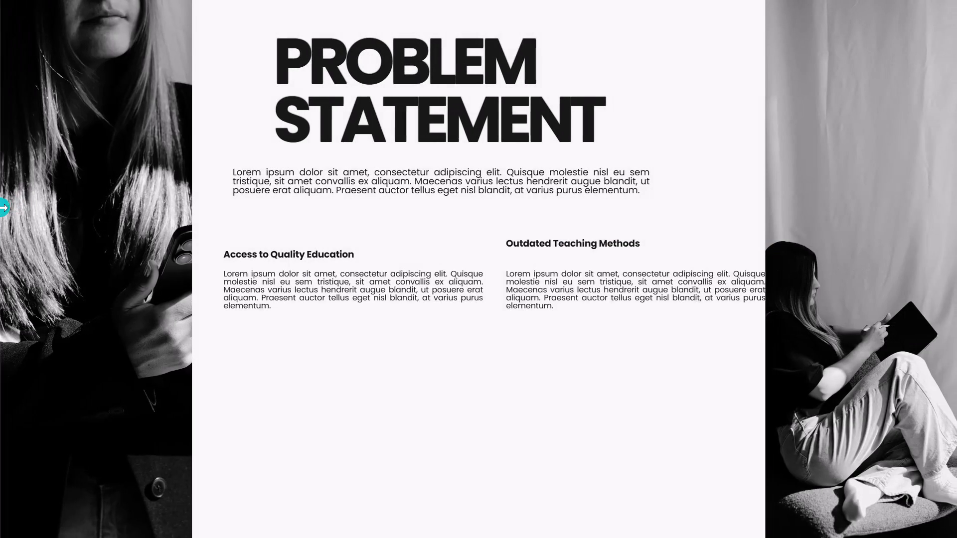
{"action": "left_click", "coordinate": [49, 114]}
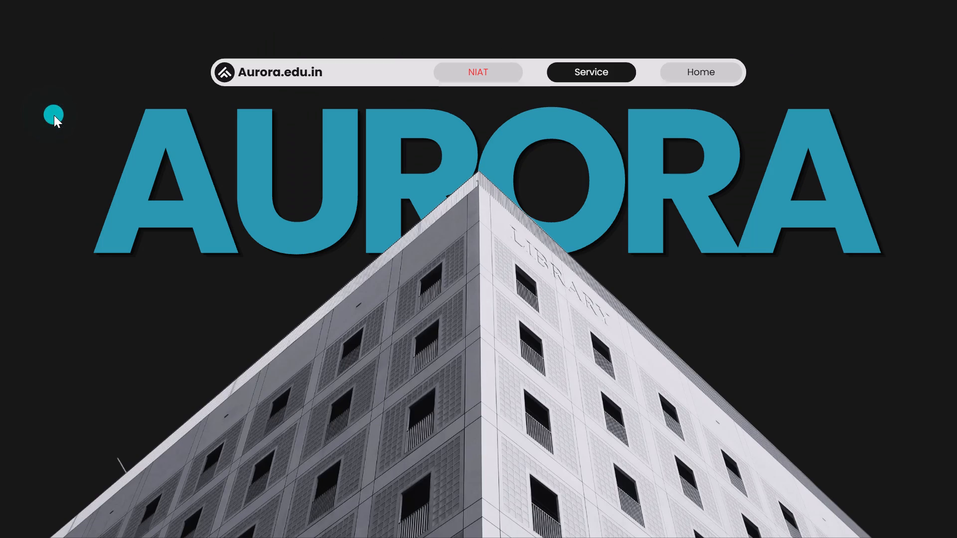
{"action": "left_click", "coordinate": [886, 111]}
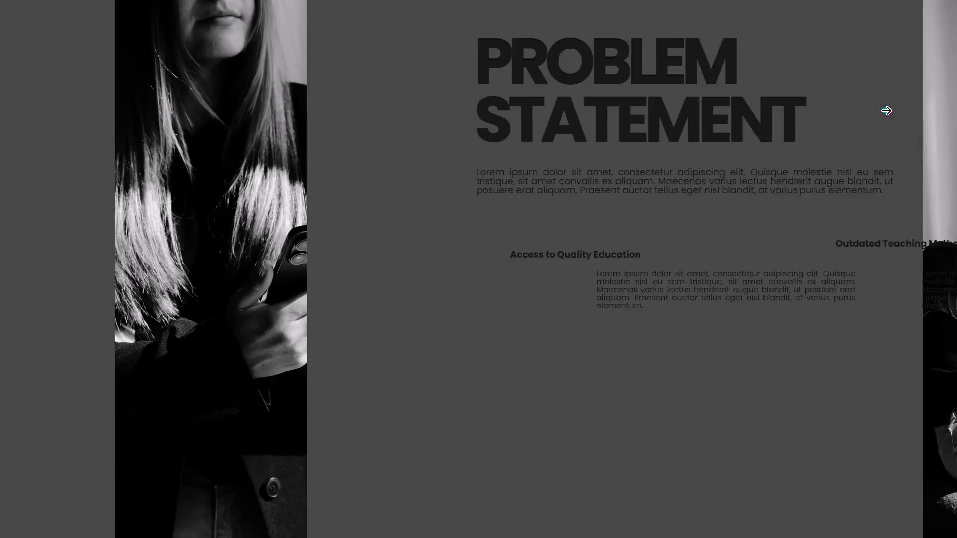
{"action": "left_click", "coordinate": [886, 111]}
{"action": "left_click", "coordinate": [886, 111]}
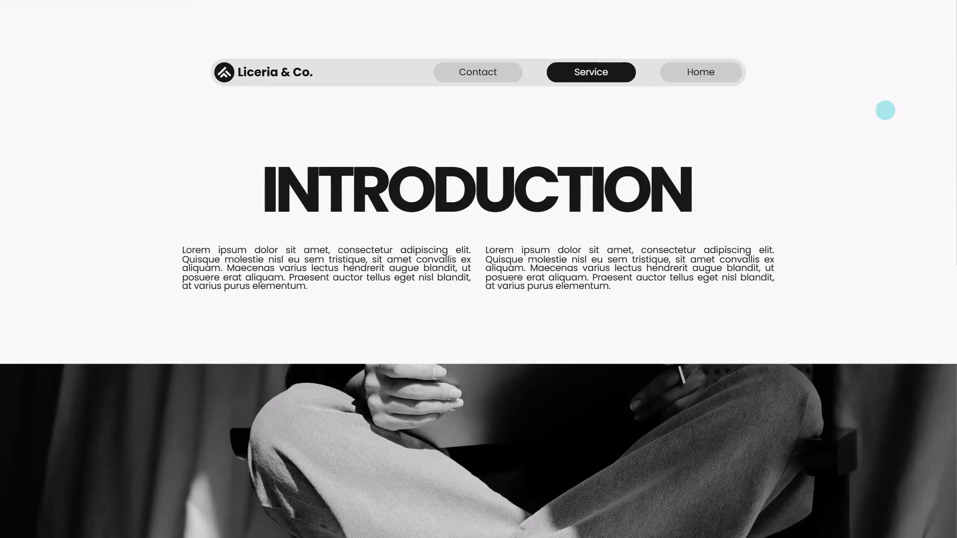
{"action": "left_click", "coordinate": [886, 111]}
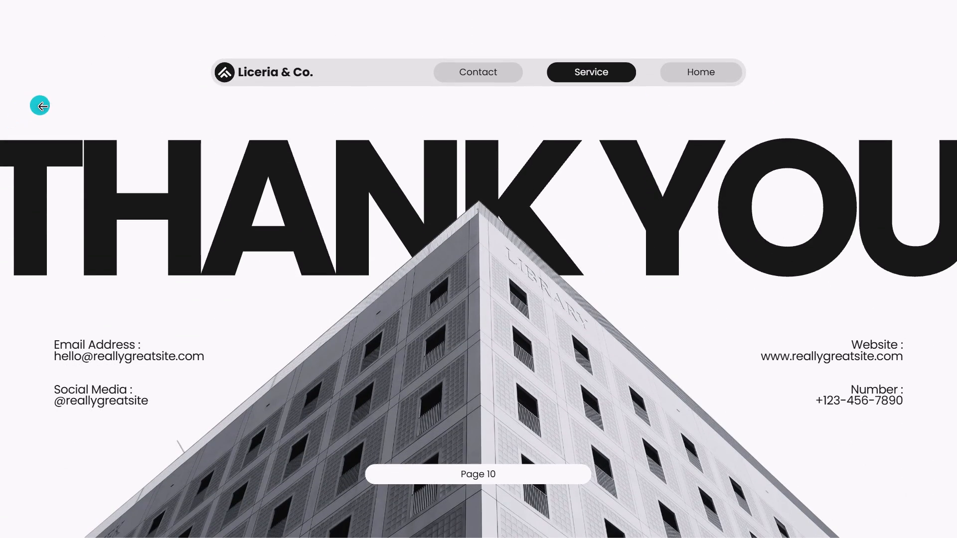
{"action": "key", "text": "Escape"}
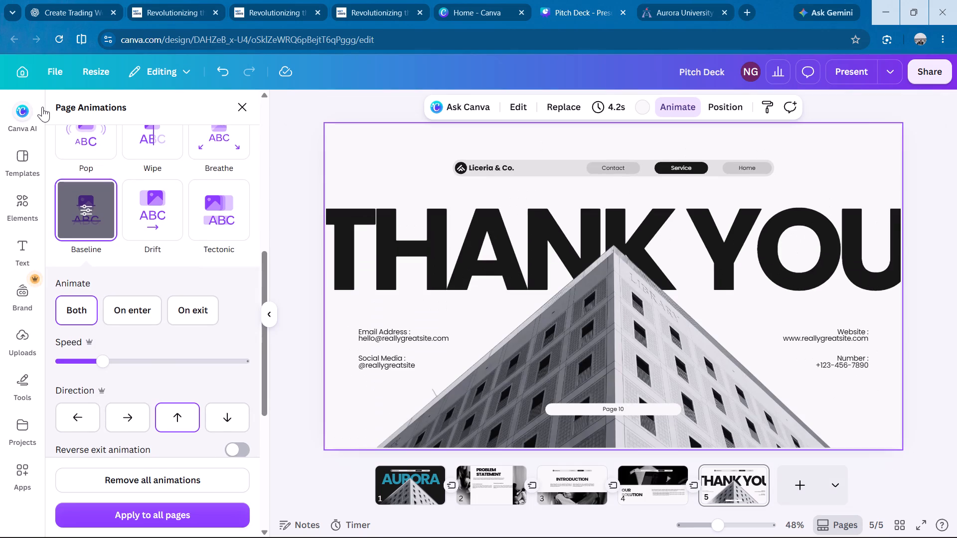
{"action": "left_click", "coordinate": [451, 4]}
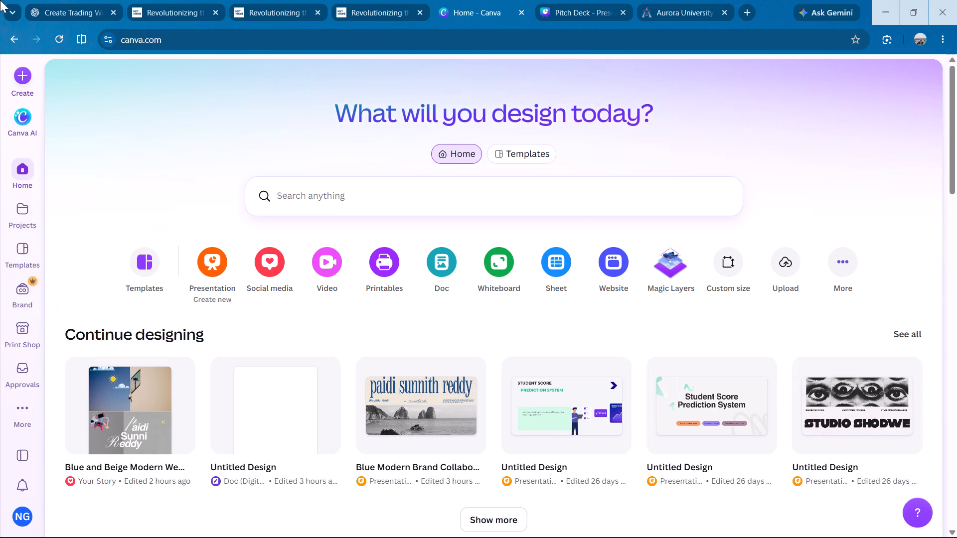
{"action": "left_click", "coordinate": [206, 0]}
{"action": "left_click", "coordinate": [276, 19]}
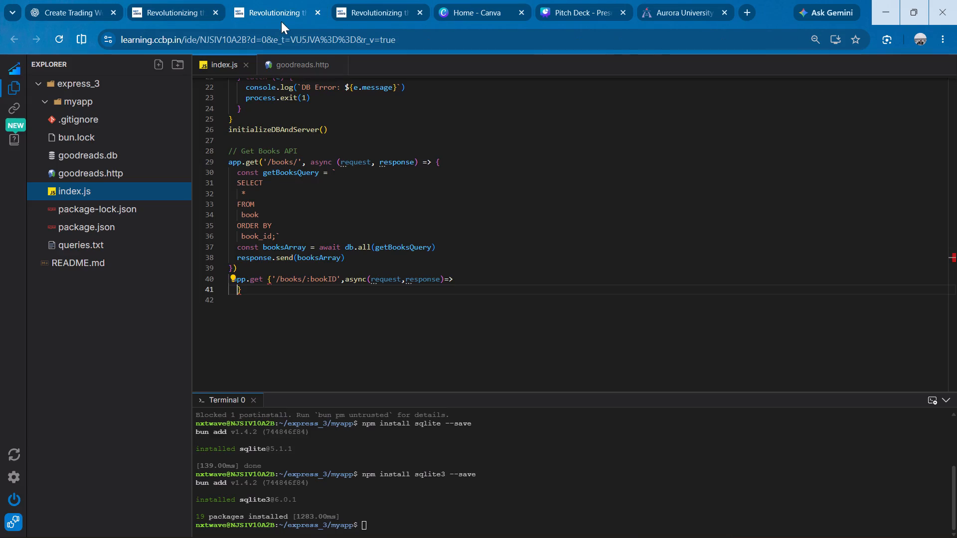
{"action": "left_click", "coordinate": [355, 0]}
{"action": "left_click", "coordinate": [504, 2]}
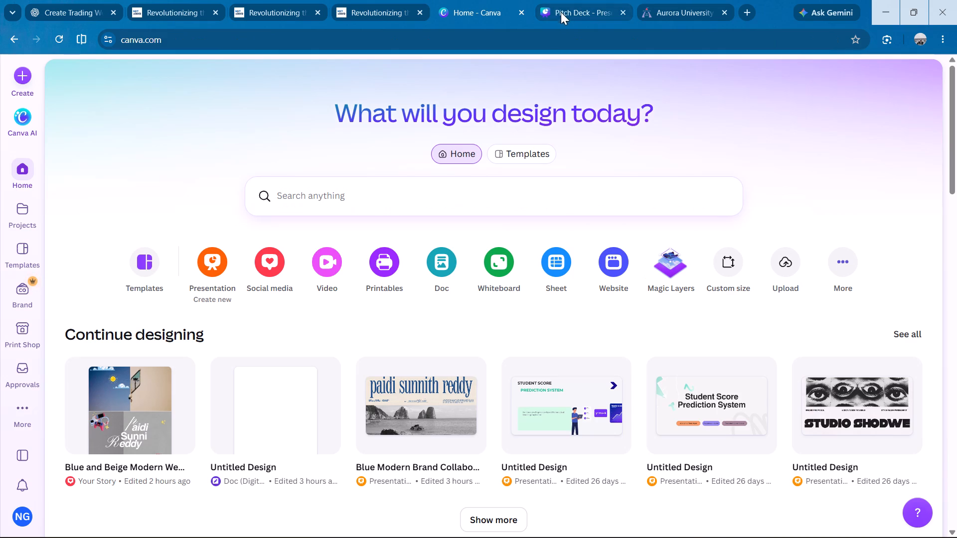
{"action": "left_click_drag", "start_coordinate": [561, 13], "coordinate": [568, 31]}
Enlarge the building image on the Thank You page until it spans slightly beyond the full page width.
{"action": "left_click", "coordinate": [574, 243]}
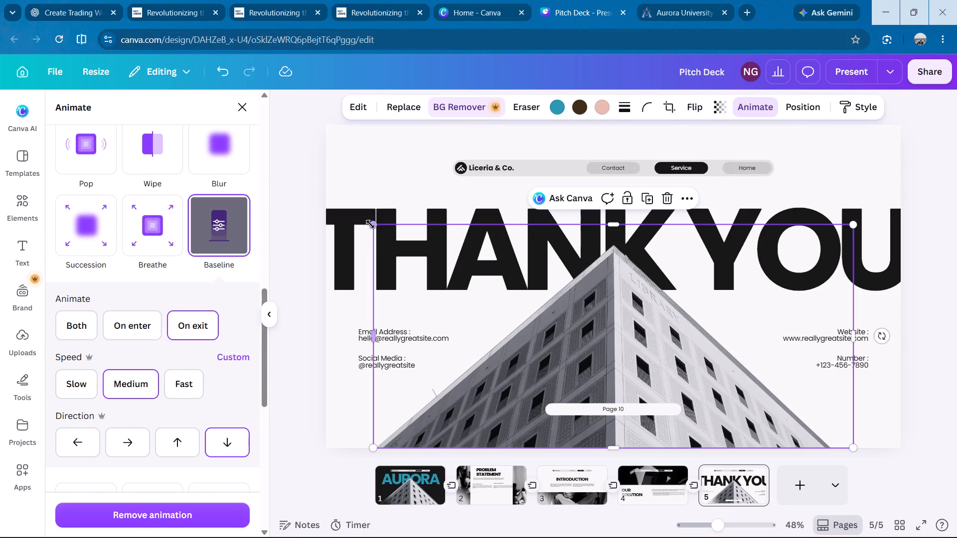
{"action": "left_click_drag", "start_coordinate": [371, 224], "coordinate": [298, 218]}
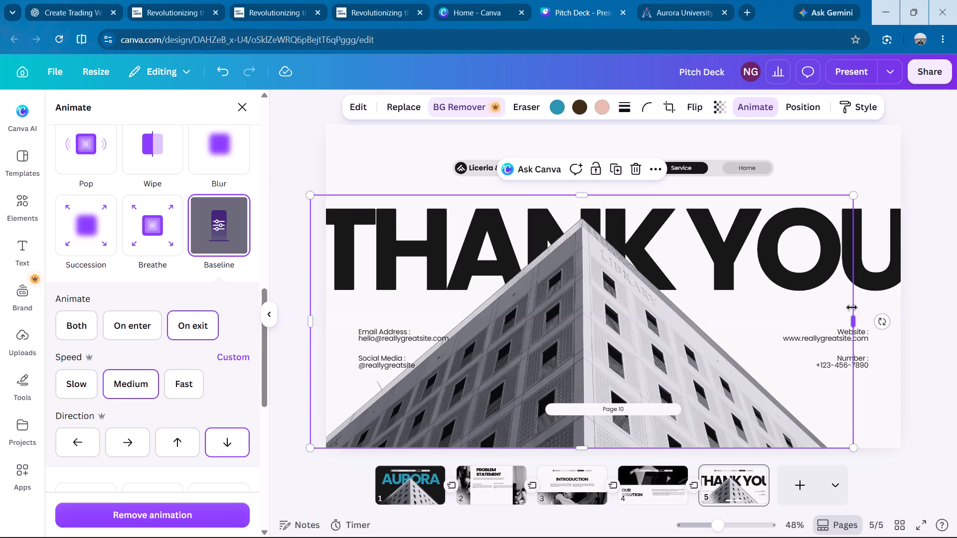
{"action": "left_click_drag", "start_coordinate": [852, 319], "coordinate": [890, 322]}
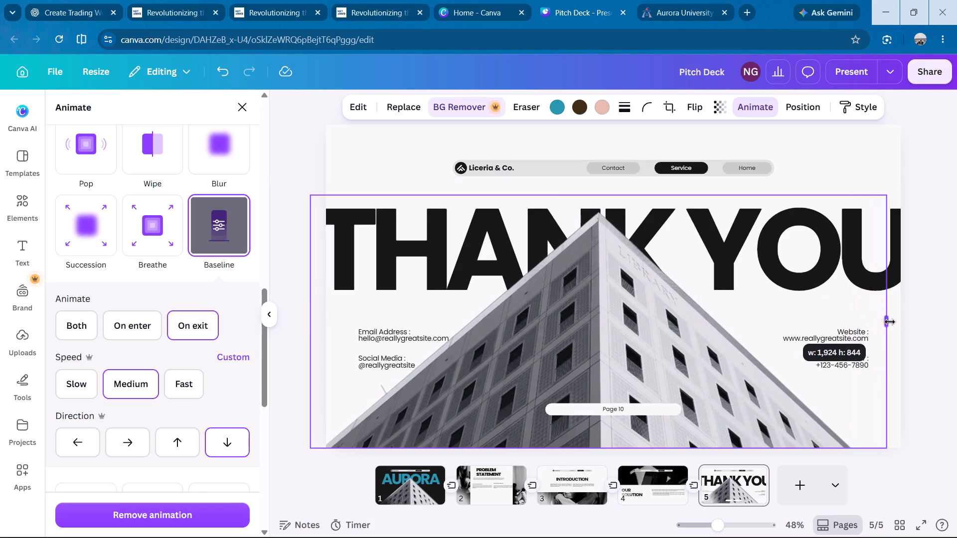
{"action": "left_click_drag", "start_coordinate": [890, 322], "coordinate": [908, 324]}
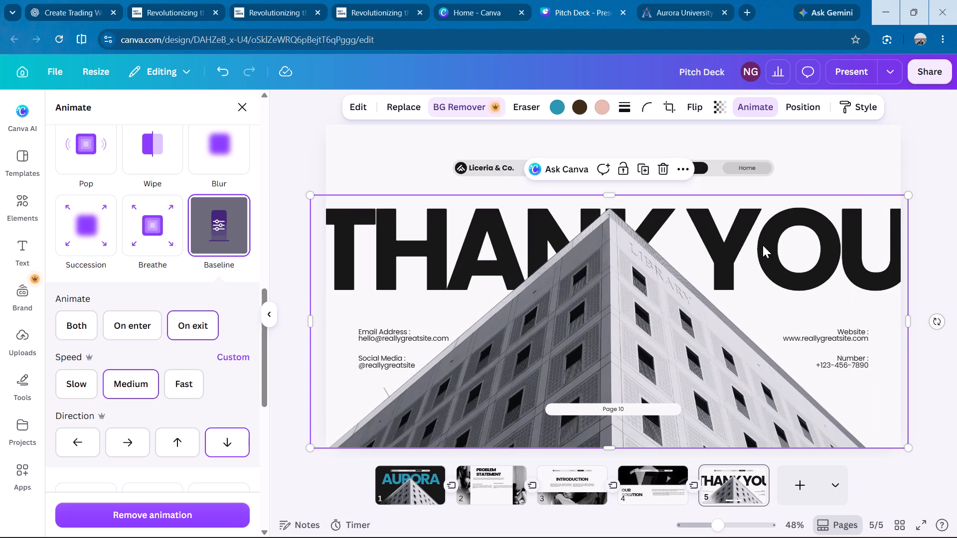
{"action": "left_click", "coordinate": [763, 245]}
{"action": "left_click", "coordinate": [769, 216]}
{"action": "left_click", "coordinate": [842, 128]}
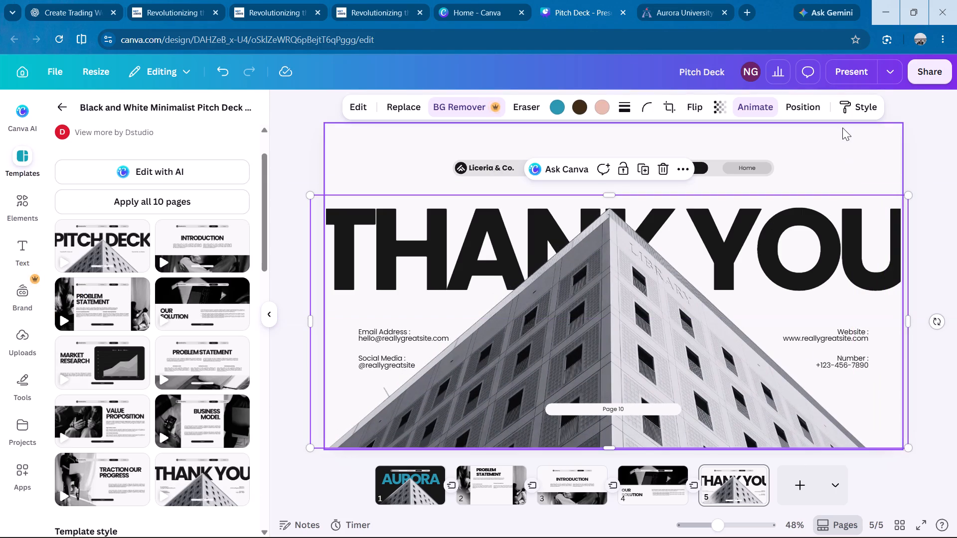
{"action": "left_click", "coordinate": [804, 228]}
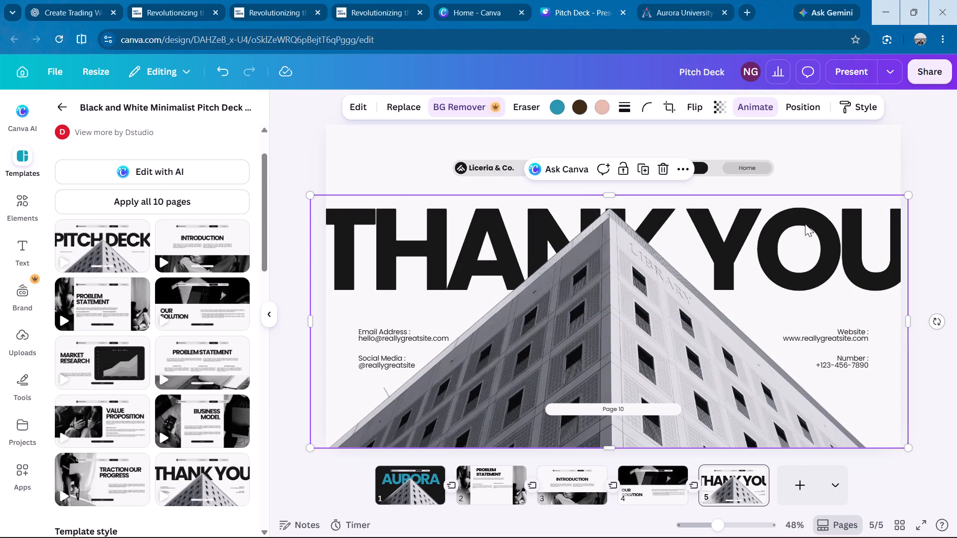
{"action": "left_click", "coordinate": [831, 156]}
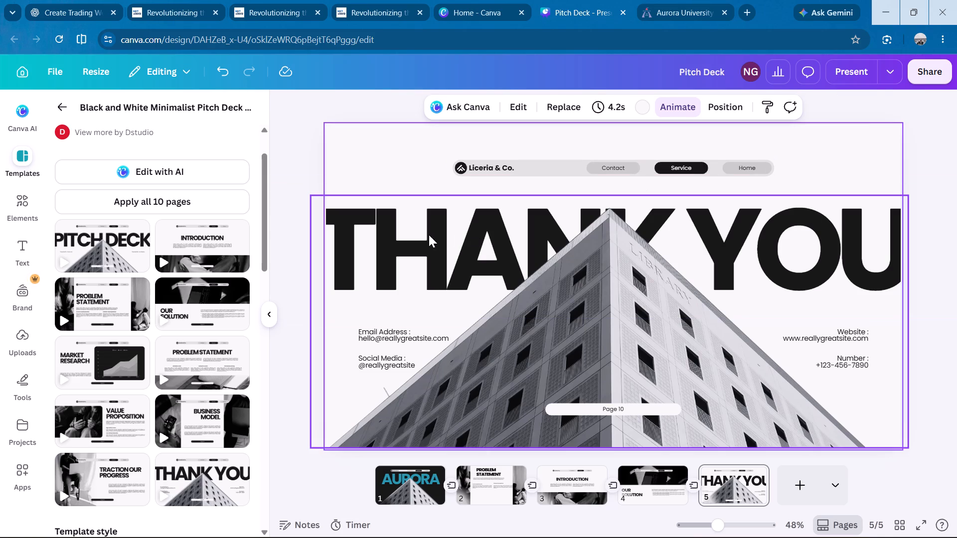
Move the THANK YOU heading up to the page's upper edge and reposition the building image with its base along the lower edge.
{"action": "left_click_drag", "start_coordinate": [410, 230], "coordinate": [419, 262]}
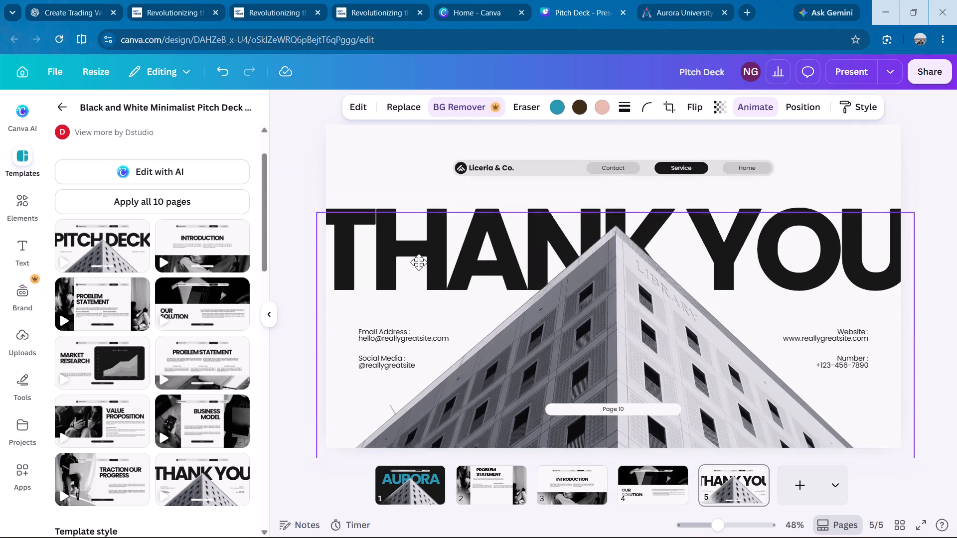
{"action": "left_click_drag", "start_coordinate": [419, 262], "coordinate": [420, 273]}
{"action": "left_click_drag", "start_coordinate": [406, 219], "coordinate": [422, 145]}
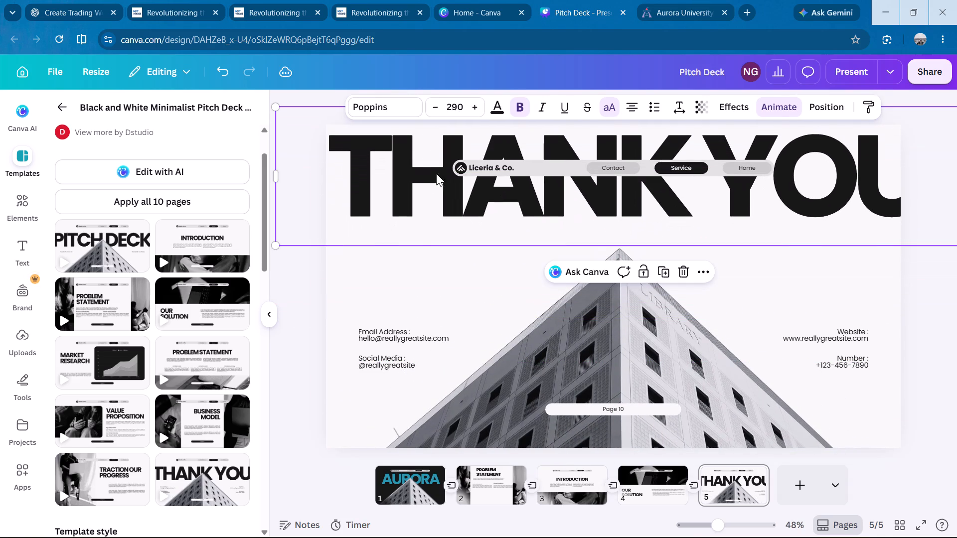
{"action": "left_click_drag", "start_coordinate": [613, 333], "coordinate": [616, 281]}
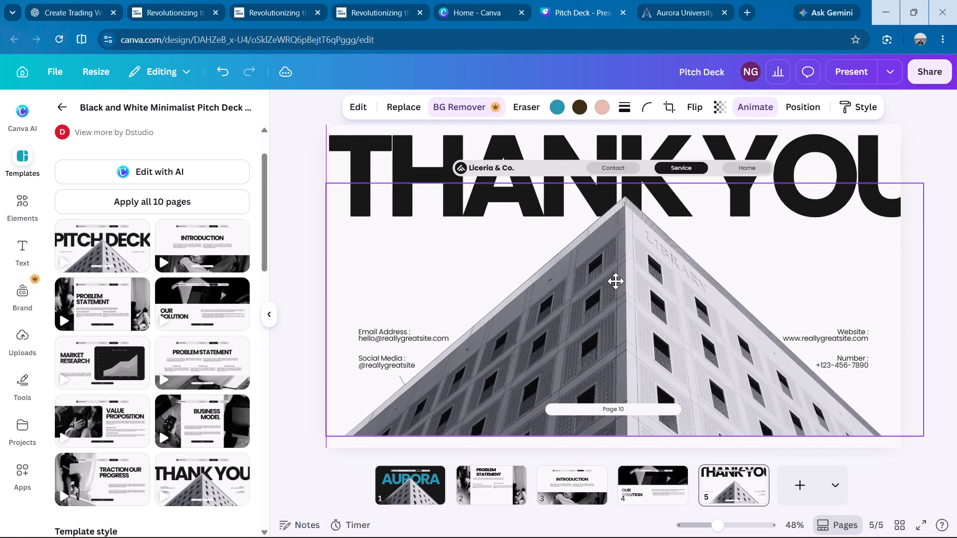
{"action": "left_click_drag", "start_coordinate": [616, 281], "coordinate": [617, 293]}
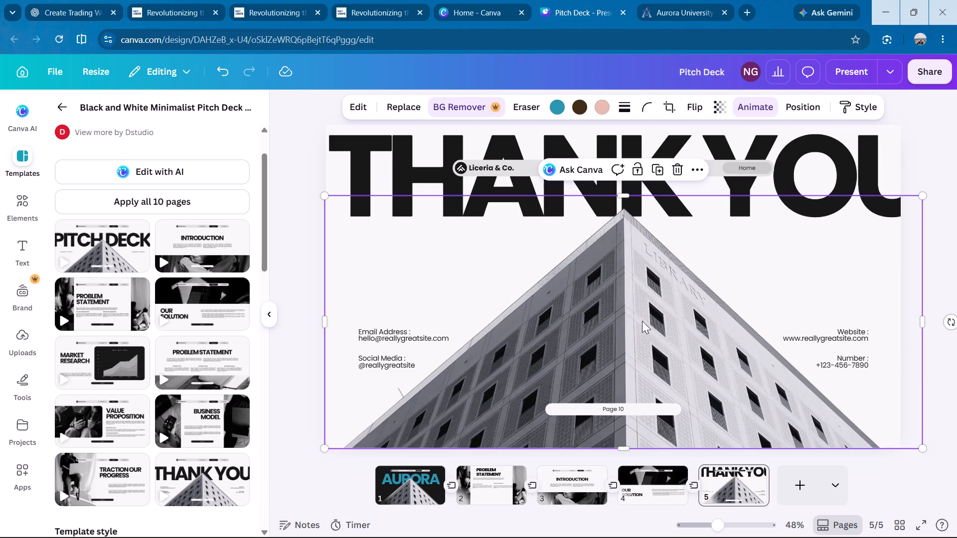
{"action": "left_click", "coordinate": [745, 323]}
{"action": "left_click", "coordinate": [734, 256]}
{"action": "left_click", "coordinate": [710, 199]}
Lower the THANK YOU heading behind the building's peak, reduce its font size to 284 and fit it across the page width.
{"action": "left_click", "coordinate": [779, 173]}
{"action": "left_click_drag", "start_coordinate": [779, 173], "coordinate": [792, 199]}
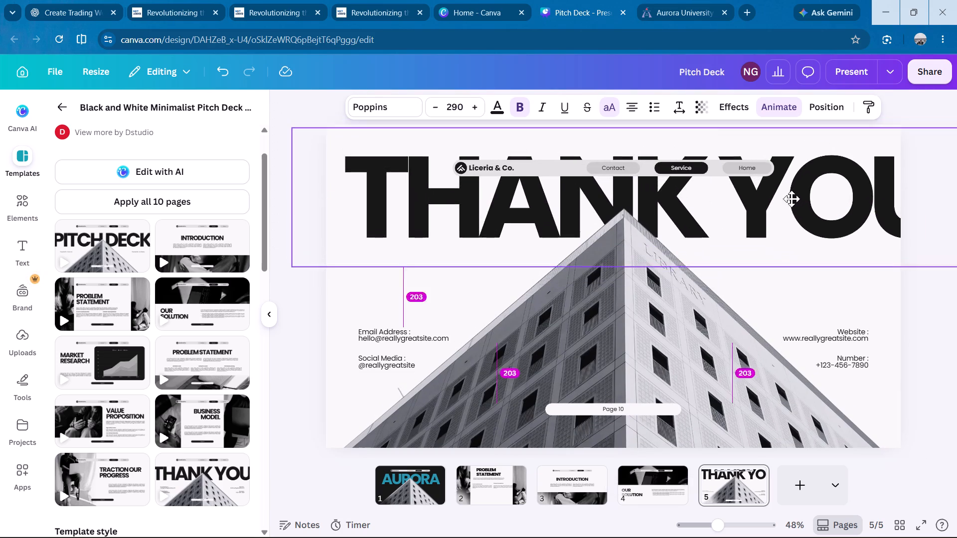
{"action": "left_click_drag", "start_coordinate": [792, 199], "coordinate": [771, 202]}
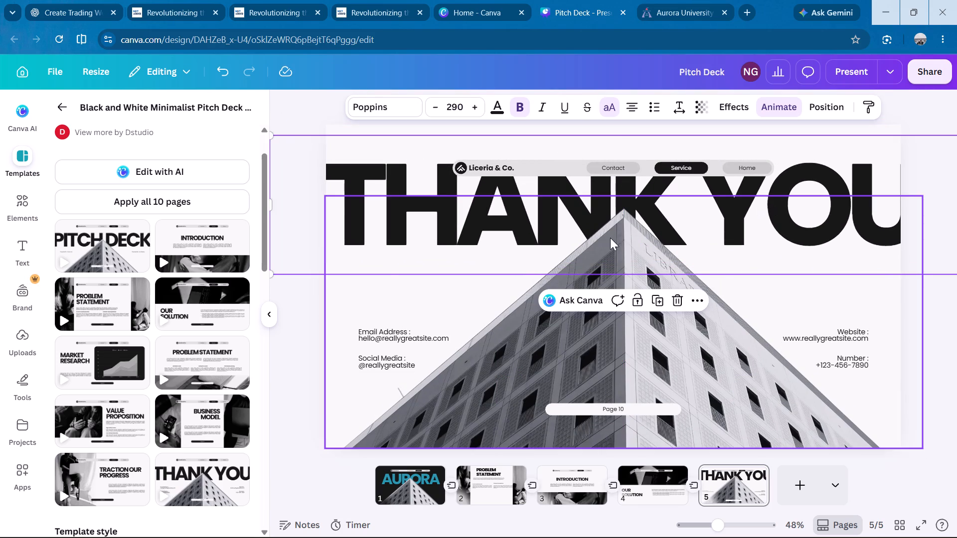
{"action": "left_click_drag", "start_coordinate": [272, 272], "coordinate": [285, 268]}
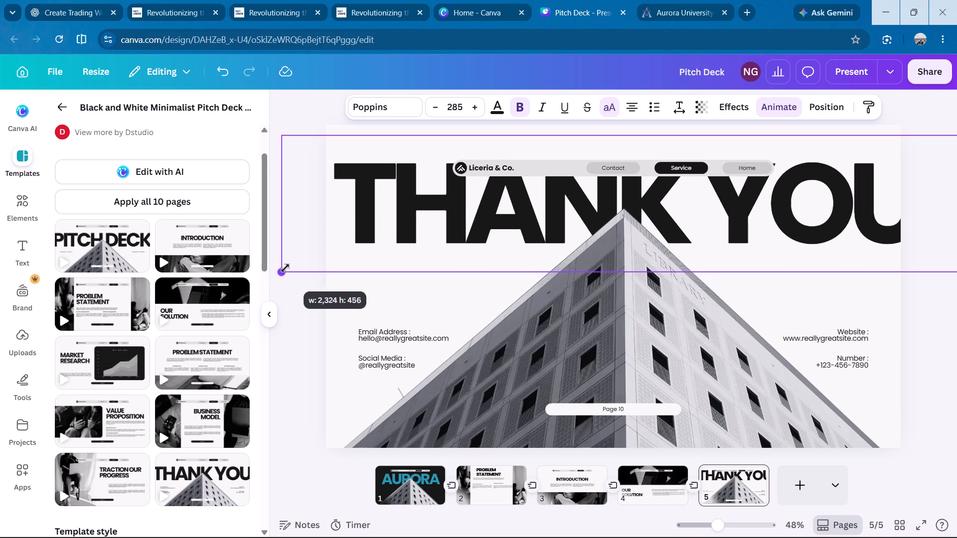
{"action": "left_click_drag", "start_coordinate": [285, 268], "coordinate": [286, 264]}
{"action": "left_click", "coordinate": [478, 220]}
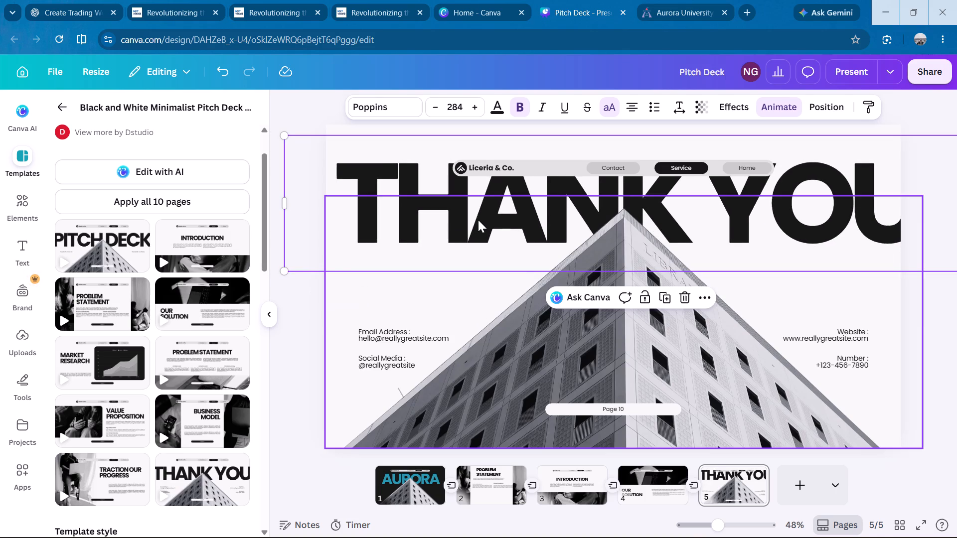
{"action": "left_click_drag", "start_coordinate": [437, 154], "coordinate": [420, 156]}
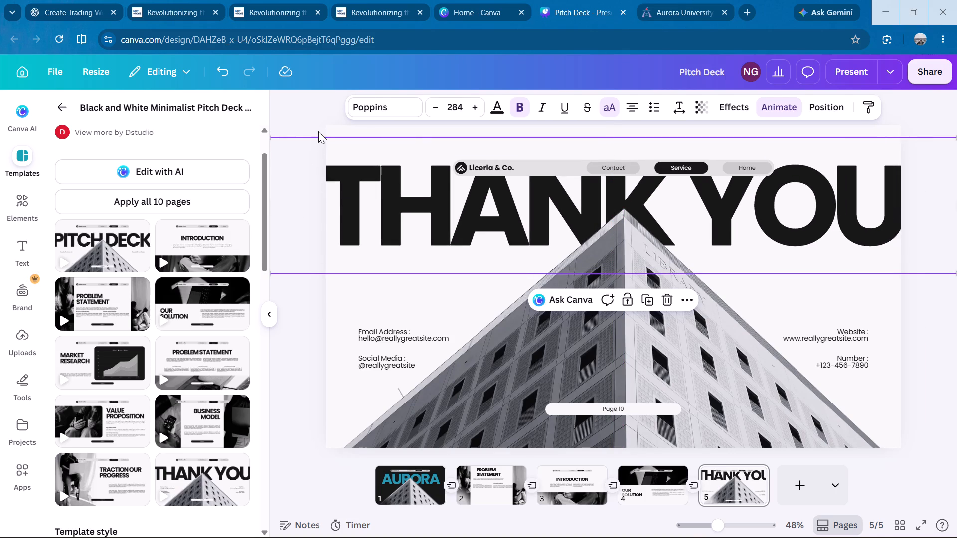
{"action": "left_click", "coordinate": [269, 139]}
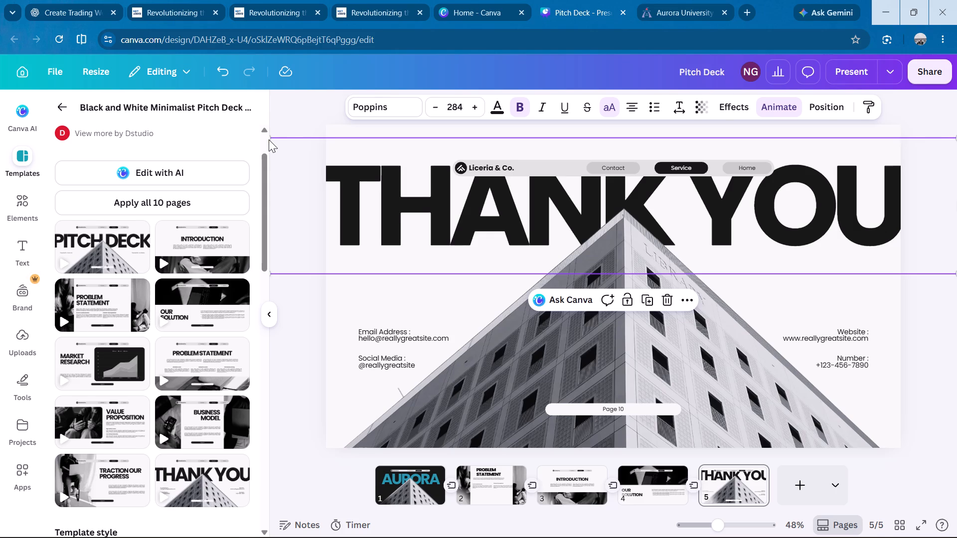
{"action": "left_click", "coordinate": [281, 142]}
{"action": "left_click", "coordinate": [384, 181]}
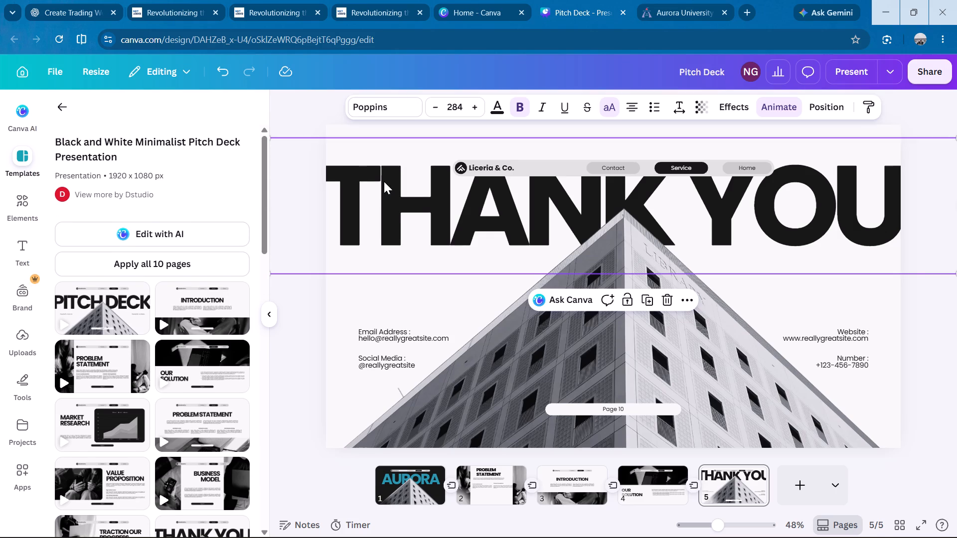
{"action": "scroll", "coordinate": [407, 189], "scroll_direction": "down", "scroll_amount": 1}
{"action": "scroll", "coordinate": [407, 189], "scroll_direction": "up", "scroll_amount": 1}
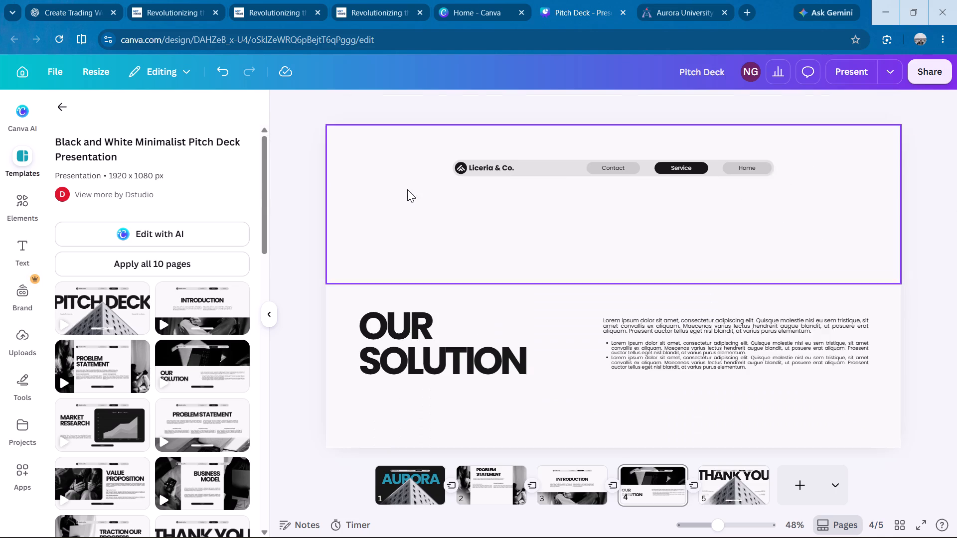
Reduce the THANK YOU heading on page 5 to font size 269 and center it across the page width.
{"action": "scroll", "coordinate": [407, 189], "scroll_direction": "down", "scroll_amount": 1}
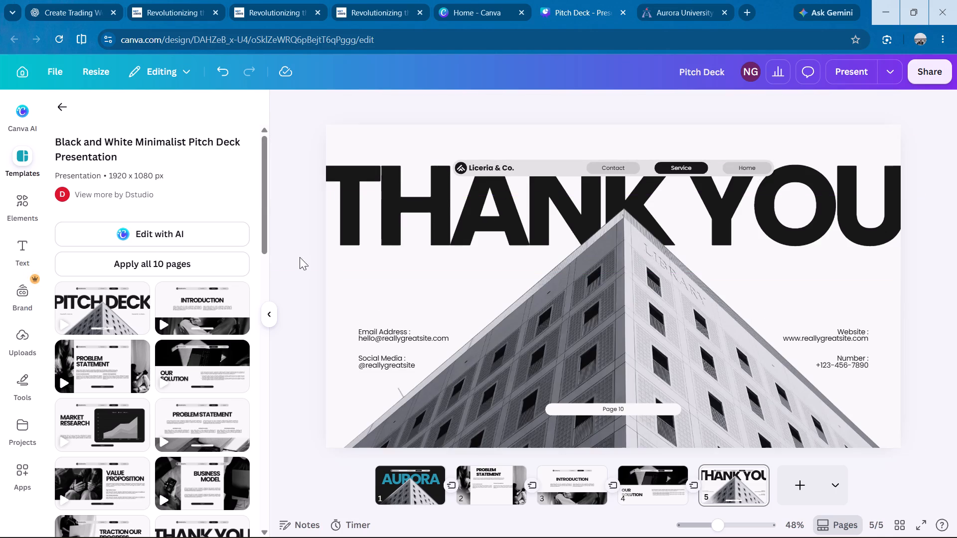
{"action": "left_click", "coordinate": [454, 187]}
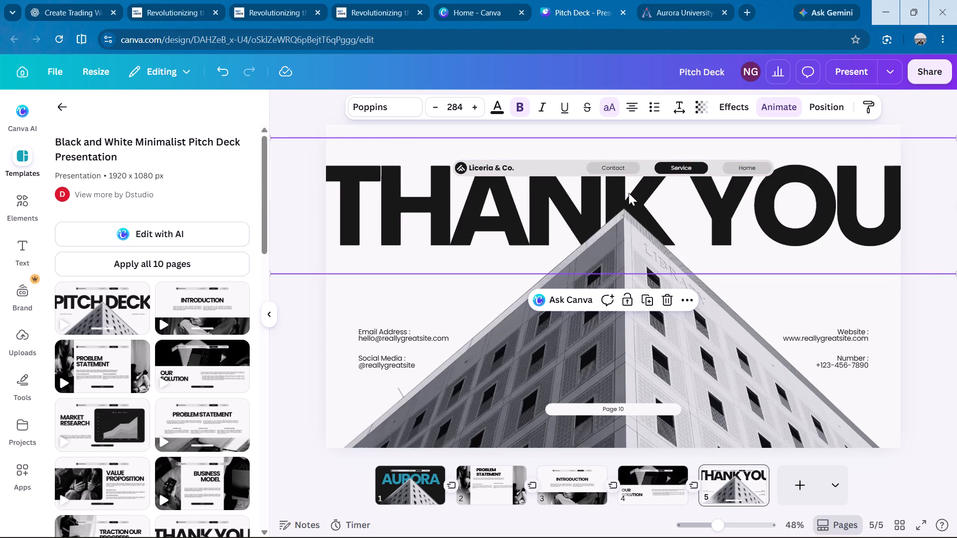
{"action": "left_click", "coordinate": [276, 310]}
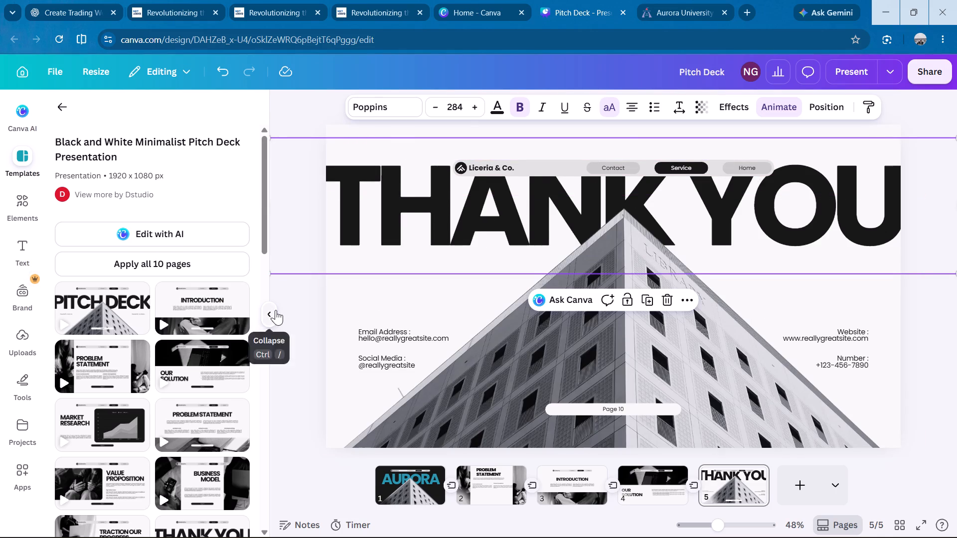
{"action": "left_click_drag", "start_coordinate": [149, 277], "coordinate": [186, 274]}
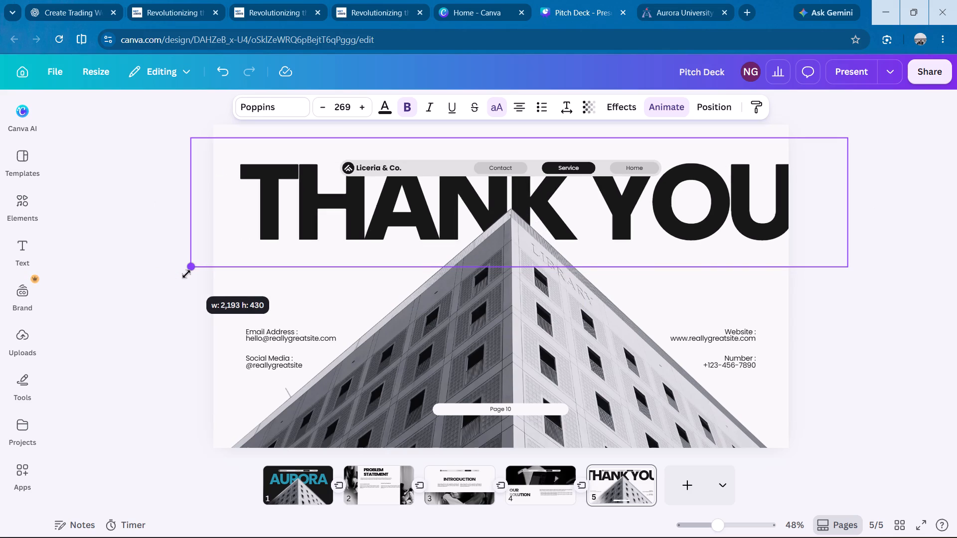
{"action": "left_click_drag", "start_coordinate": [186, 274], "coordinate": [184, 274]}
{"action": "left_click_drag", "start_coordinate": [329, 153], "coordinate": [314, 153]}
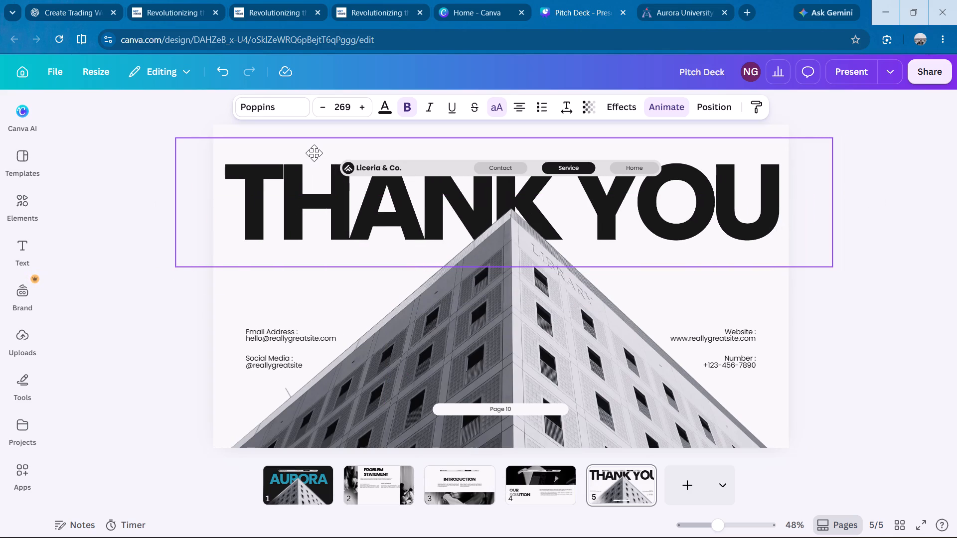
{"action": "left_click_drag", "start_coordinate": [314, 153], "coordinate": [310, 153]}
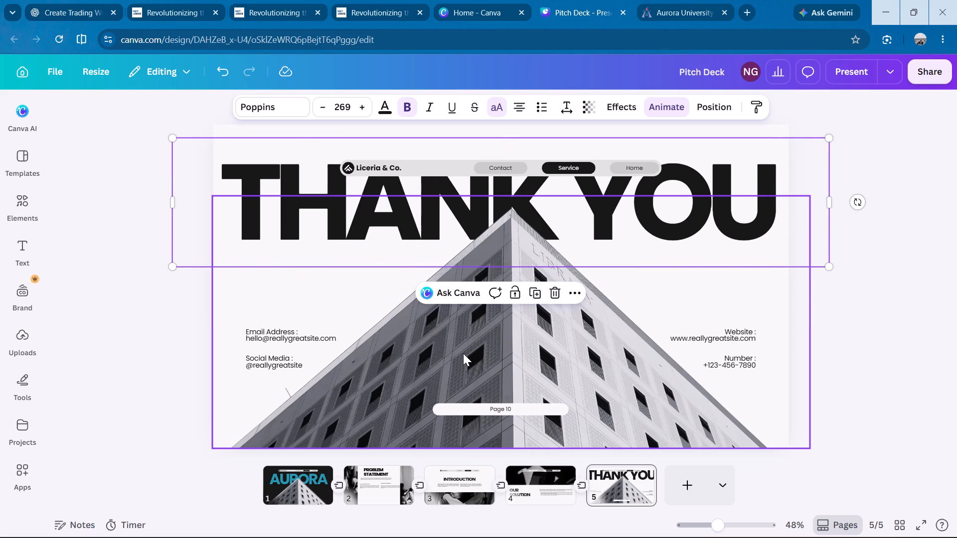
Change the building image's animation on the Thank You page to Wipe, comparing it with Blur.
{"action": "left_click", "coordinate": [462, 363]}
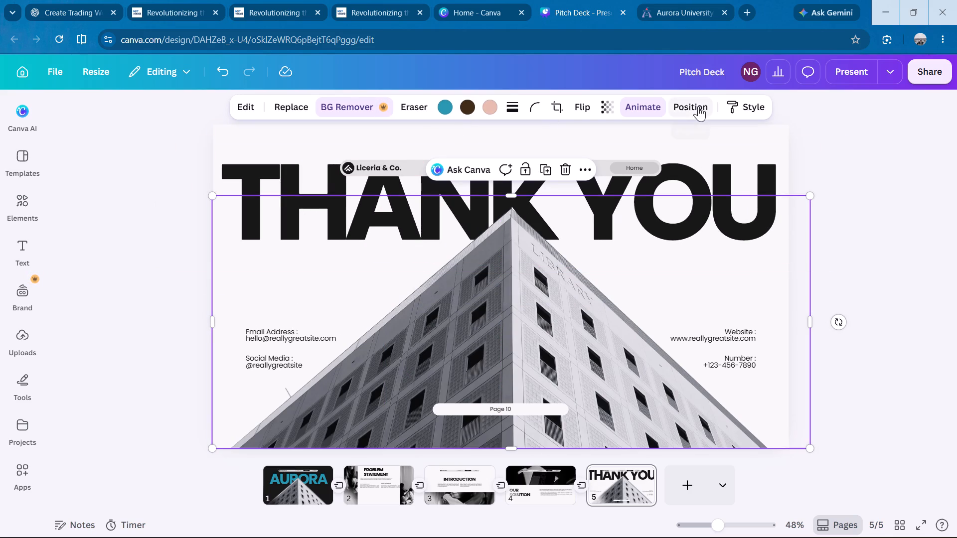
{"action": "left_click", "coordinate": [647, 98]}
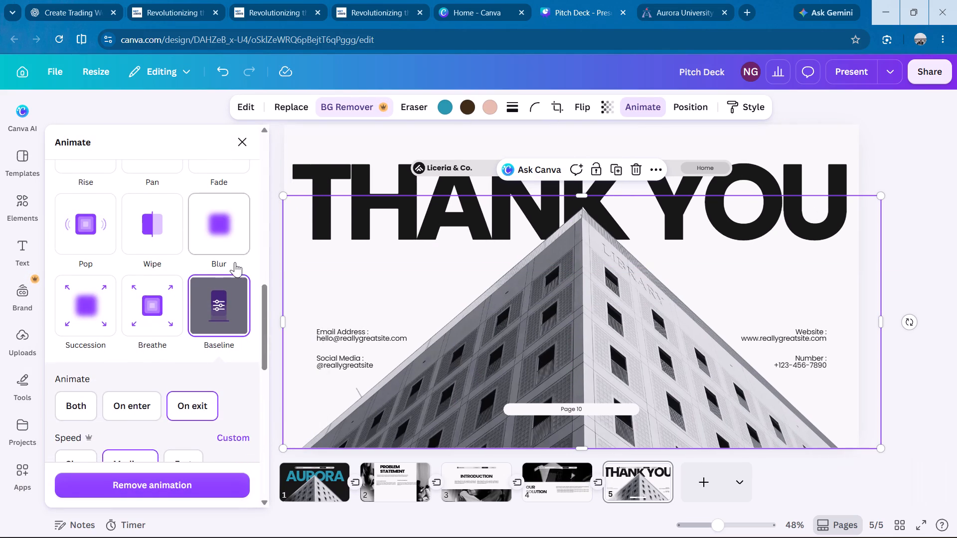
{"action": "left_click", "coordinate": [207, 236]}
{"action": "left_click", "coordinate": [179, 233]}
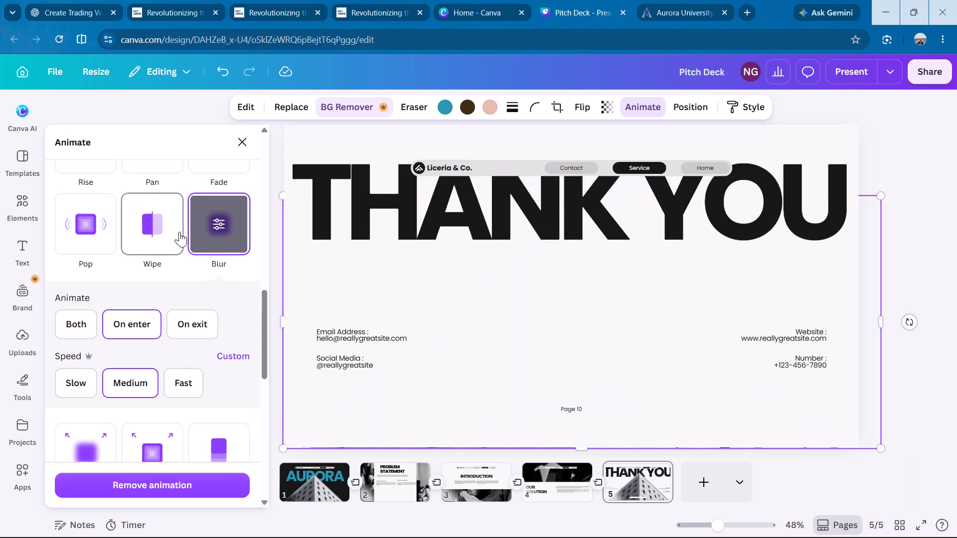
{"action": "left_click", "coordinate": [170, 232]}
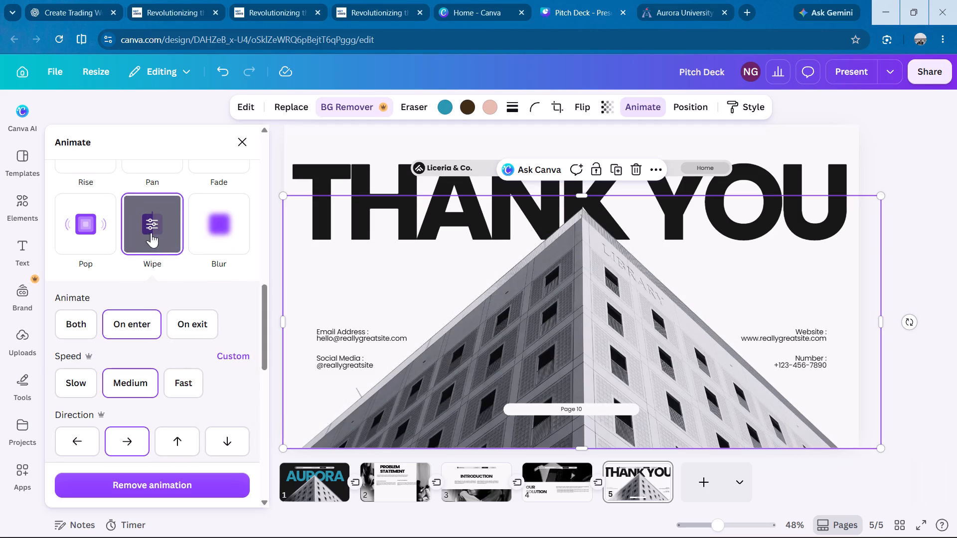
{"action": "left_click", "coordinate": [115, 239]}
{"action": "left_click", "coordinate": [129, 236]}
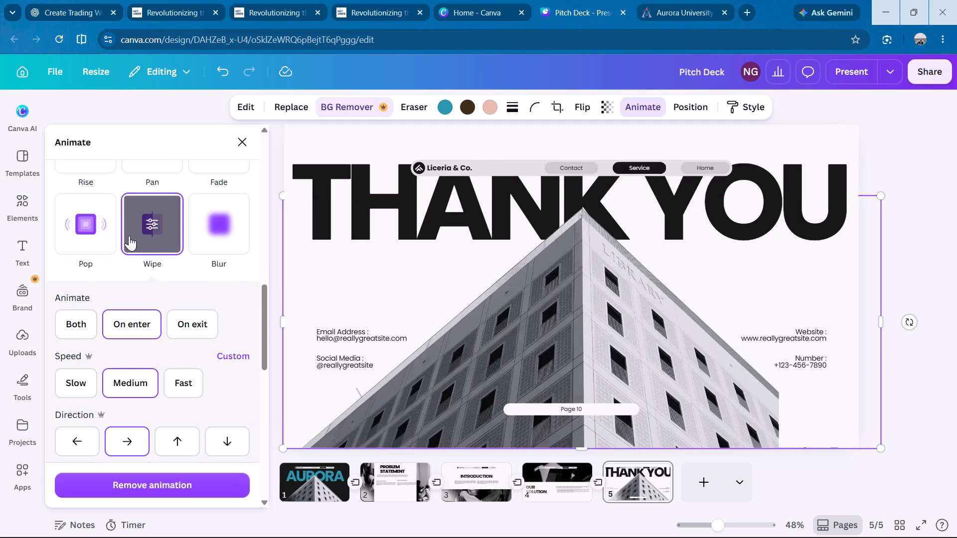
{"action": "left_click", "coordinate": [215, 231]}
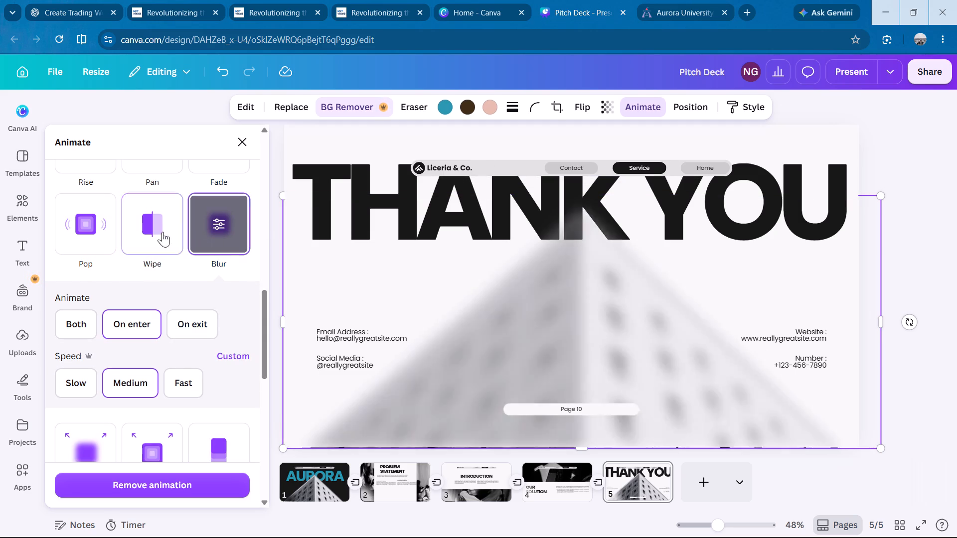
{"action": "left_click", "coordinate": [156, 232]}
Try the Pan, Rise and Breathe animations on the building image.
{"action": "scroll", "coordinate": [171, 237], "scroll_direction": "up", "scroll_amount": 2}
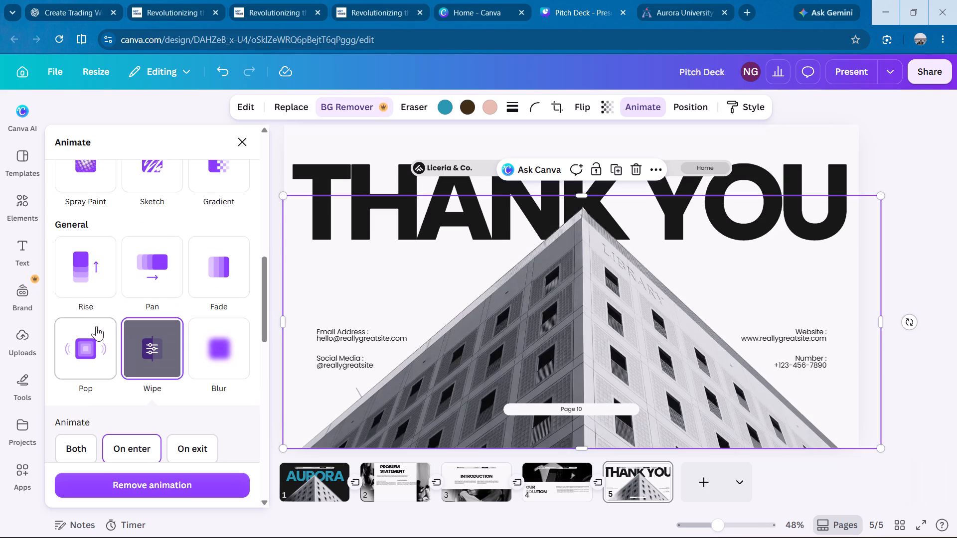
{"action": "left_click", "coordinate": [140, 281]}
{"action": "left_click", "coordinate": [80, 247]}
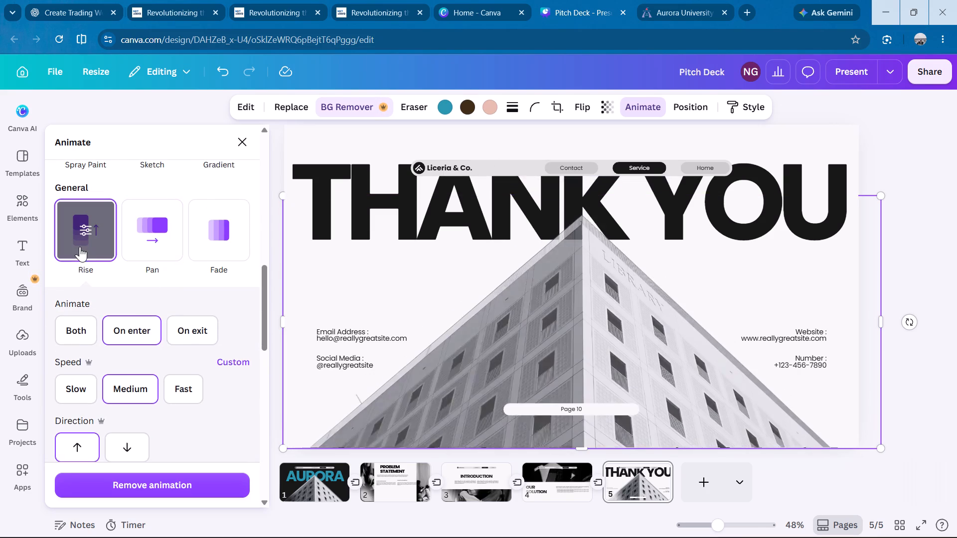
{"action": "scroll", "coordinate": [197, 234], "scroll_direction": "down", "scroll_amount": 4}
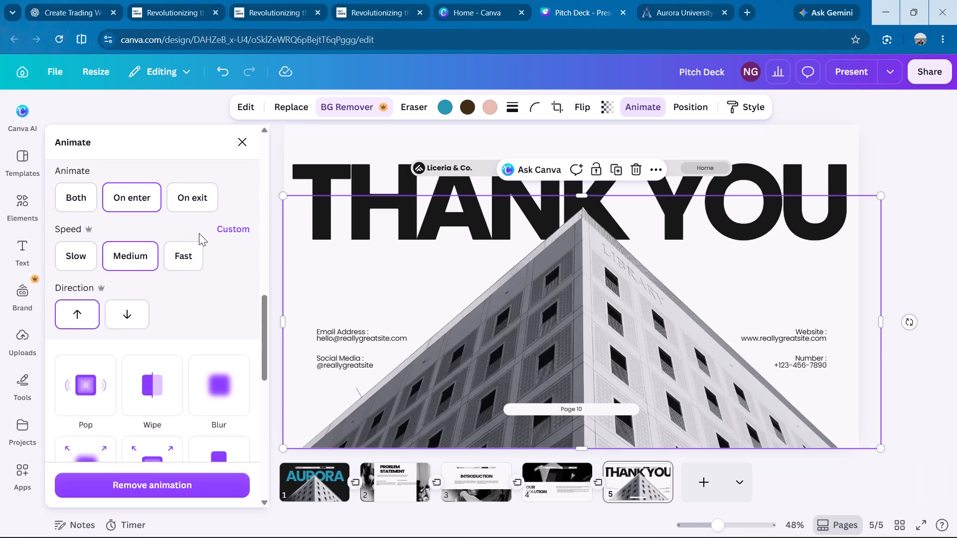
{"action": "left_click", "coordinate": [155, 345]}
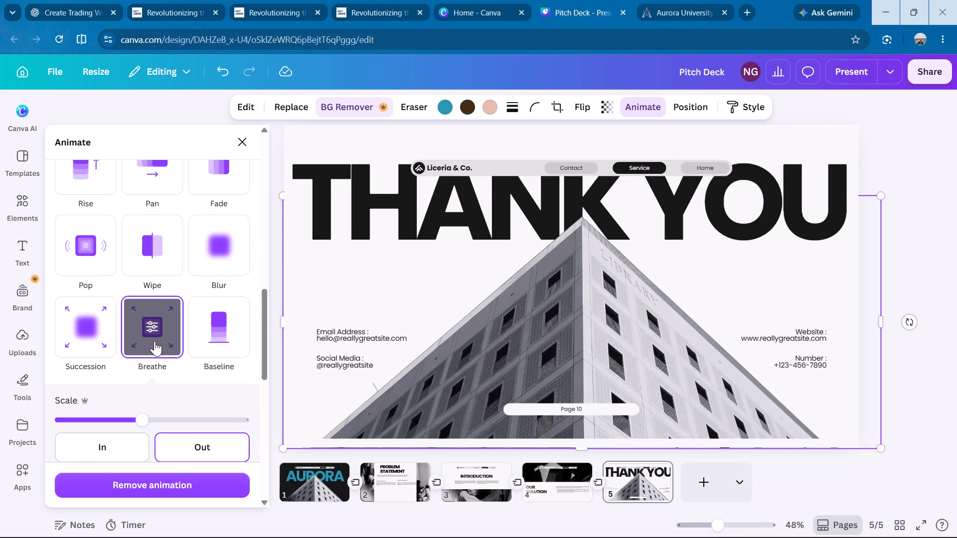
Apply the Wipe animation to the building image and replay its preview several times.
{"action": "left_click", "coordinate": [148, 237]}
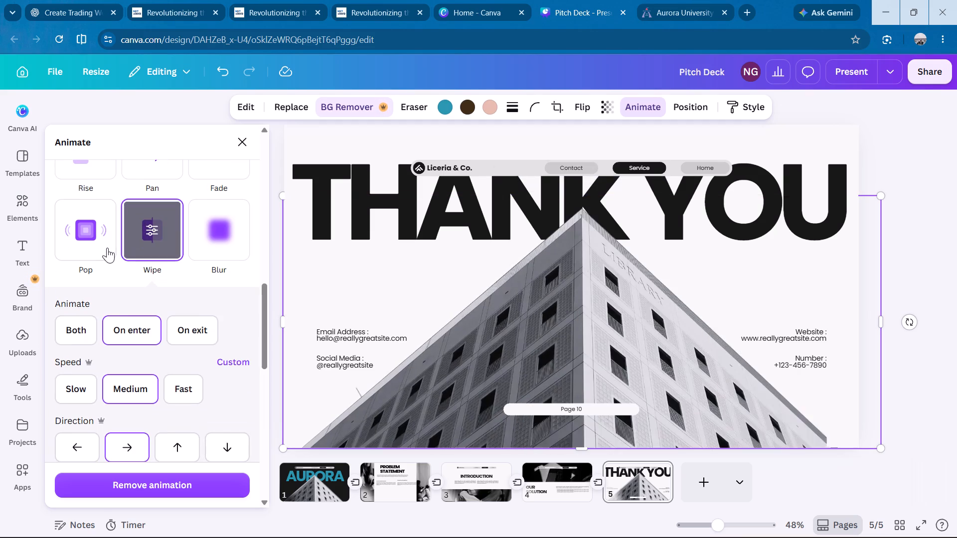
{"action": "scroll", "coordinate": [102, 266], "scroll_direction": "up", "scroll_amount": 1}
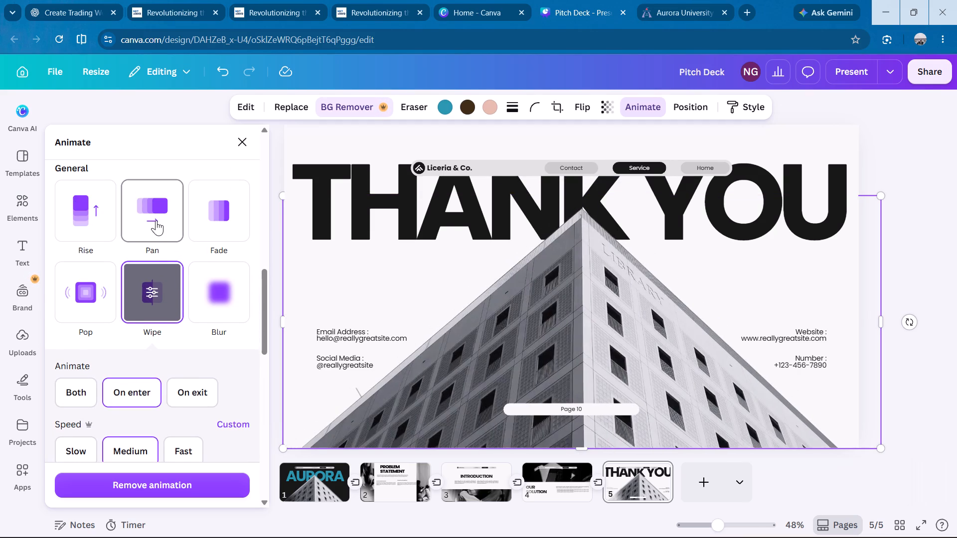
{"action": "left_click", "coordinate": [158, 283]}
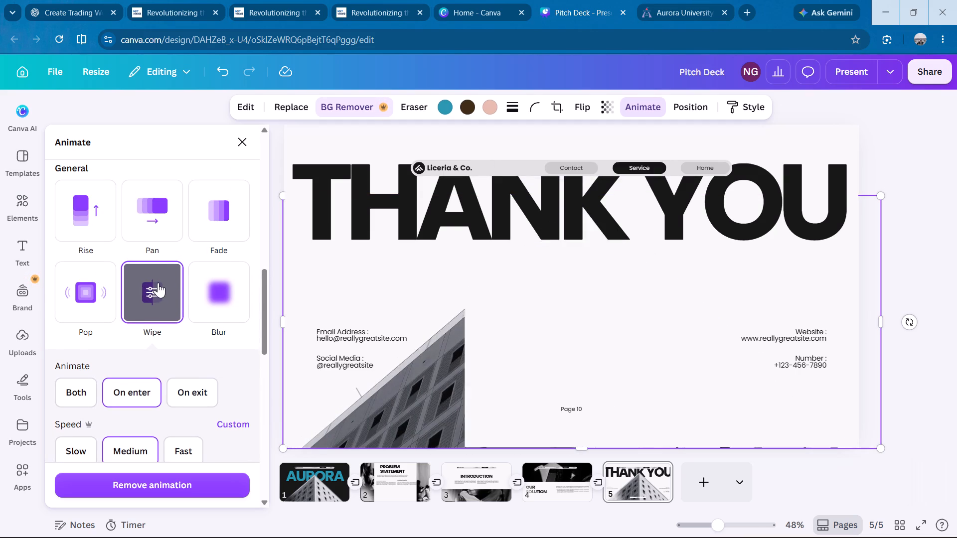
{"action": "left_click", "coordinate": [165, 283]}
{"action": "left_click", "coordinate": [165, 283]}
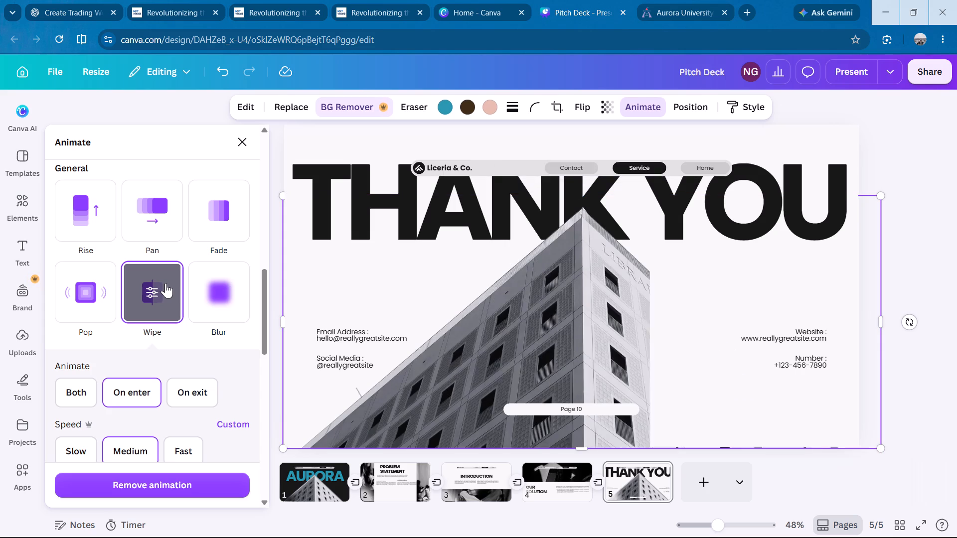
{"action": "left_click", "coordinate": [165, 283]}
{"action": "scroll", "coordinate": [165, 281], "scroll_direction": "down", "scroll_amount": 1}
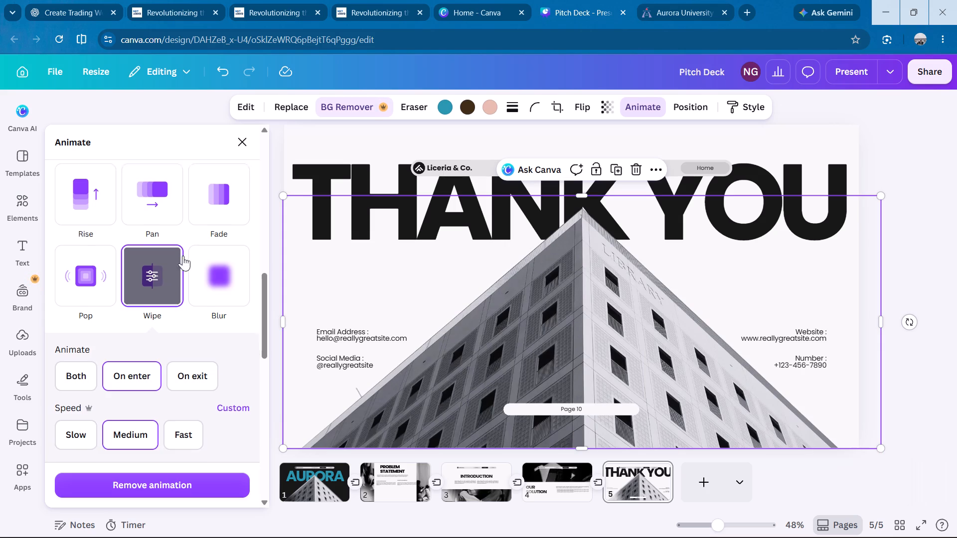
{"action": "scroll", "coordinate": [181, 238], "scroll_direction": "down", "scroll_amount": 2}
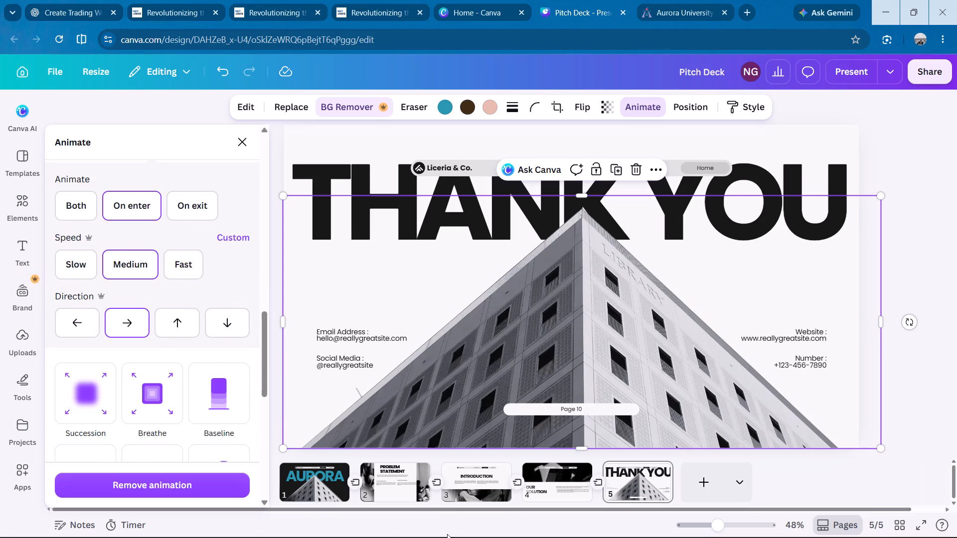
Switch to the learning.ccbp.in course page and open Classroom Quiz A following Introduction to Express JS | Part 3.
{"action": "left_click", "coordinate": [169, 0]}
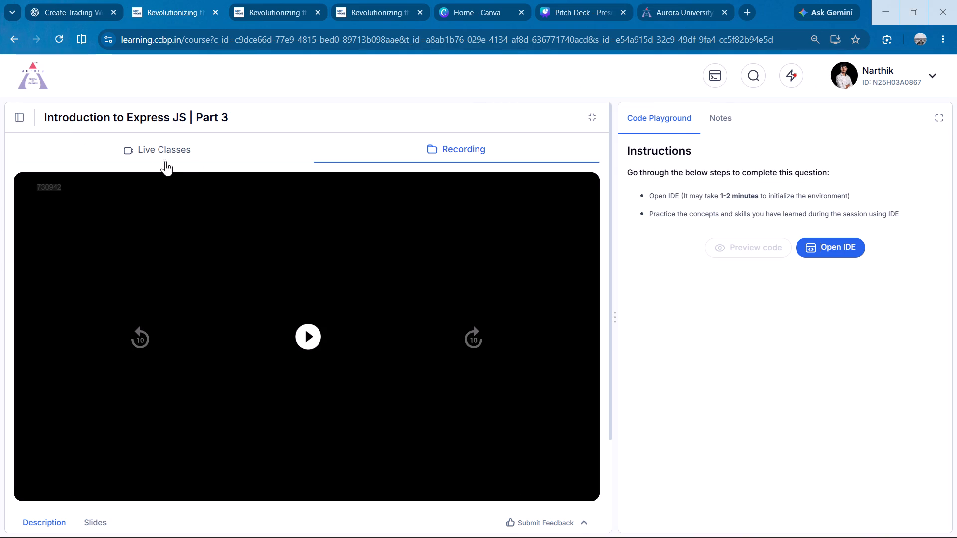
{"action": "left_click", "coordinate": [12, 115]}
{"action": "left_click", "coordinate": [20, 117]}
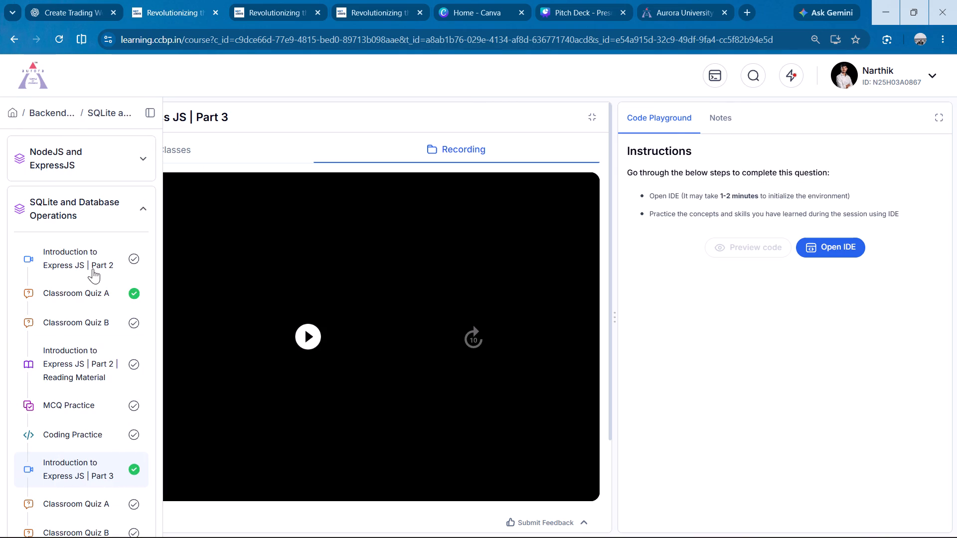
{"action": "scroll", "coordinate": [87, 447], "scroll_direction": "down", "scroll_amount": 2}
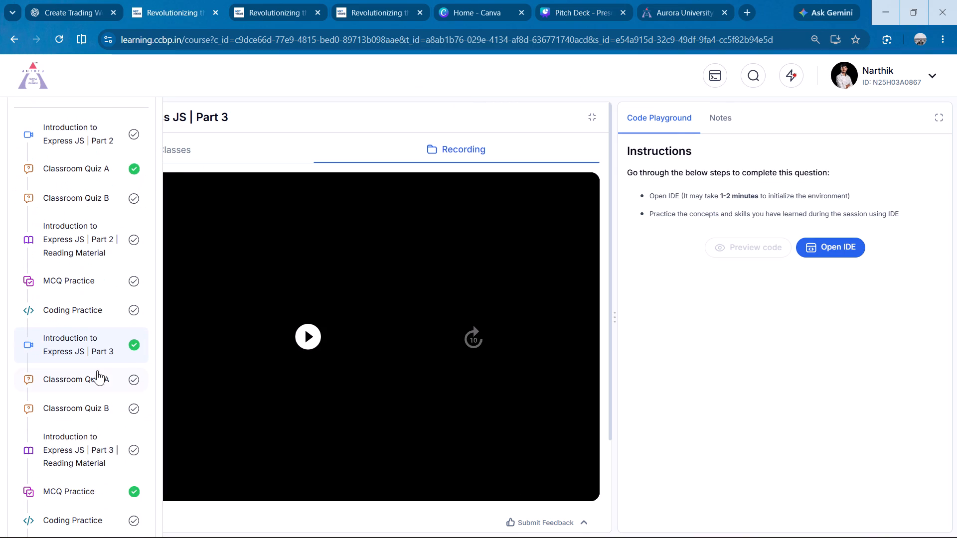
{"action": "left_click", "coordinate": [97, 375]}
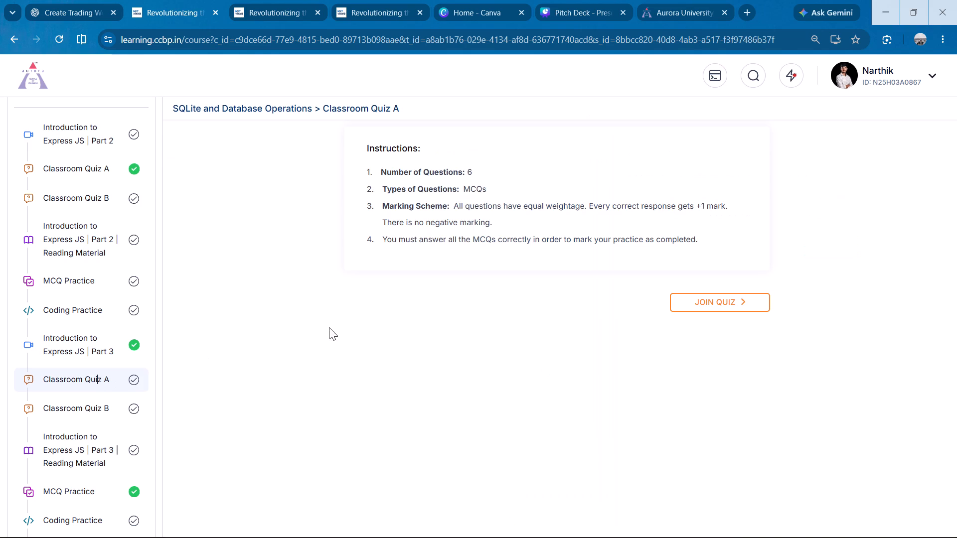
Join the live session of Classroom Quiz A with the quiz code provided by the instructor.
{"action": "left_click", "coordinate": [744, 298]}
{"action": "left_click", "coordinate": [546, 310]}
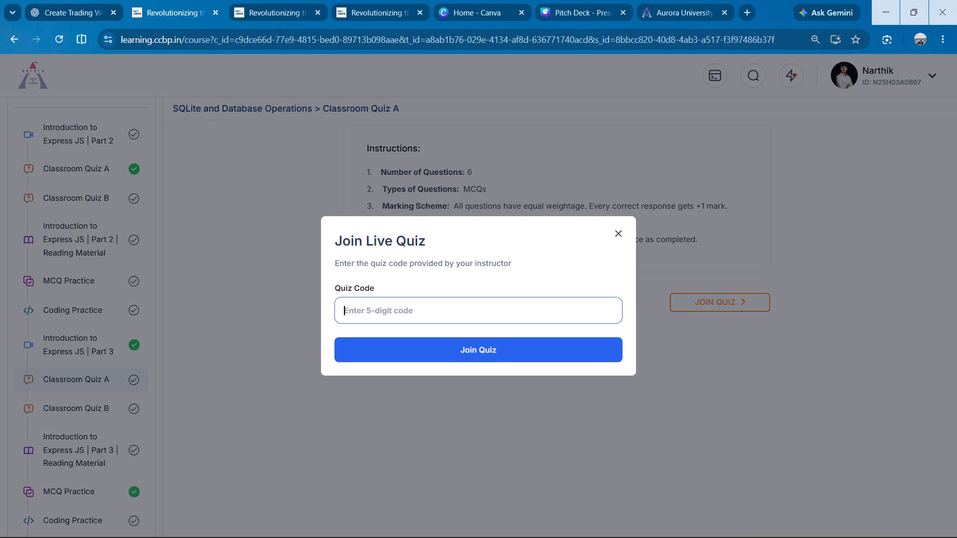
{"action": "key", "text": "q"}
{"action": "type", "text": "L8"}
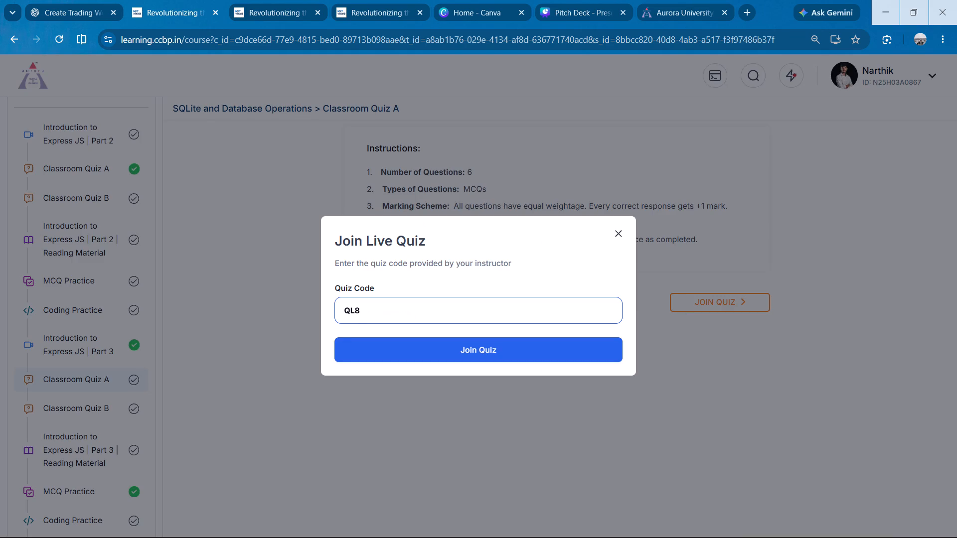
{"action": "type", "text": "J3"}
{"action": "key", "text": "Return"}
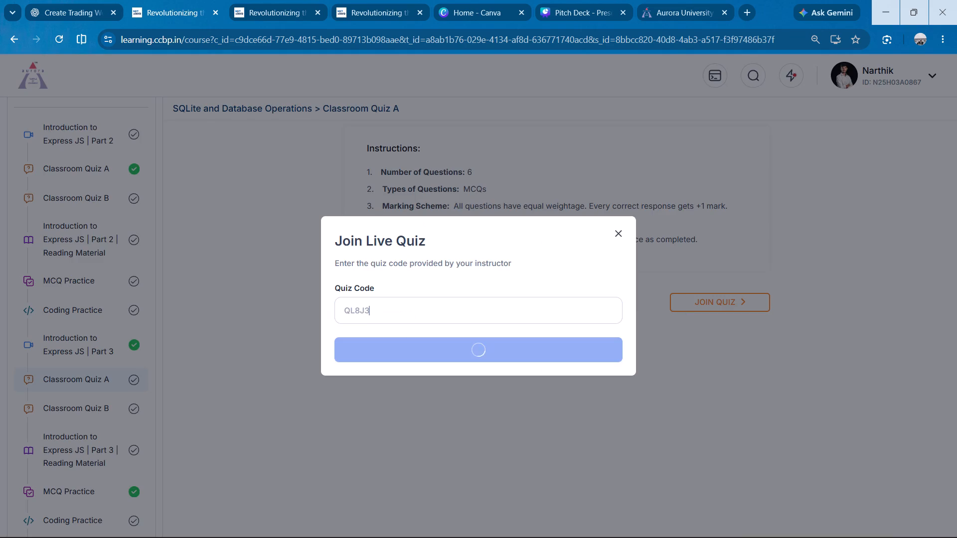